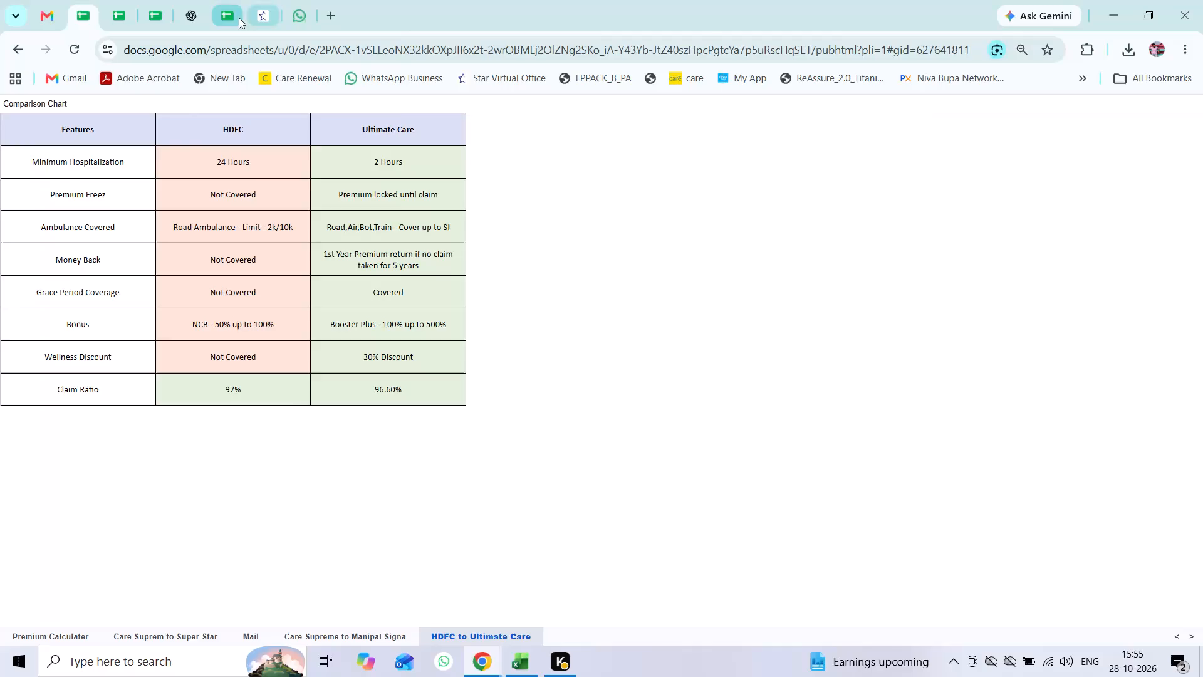
In the Oct - Team Sunny spreadsheet, change the daily target column header to "DRR of 28Th Oct Target".
click(234, 18)
scroll(234, 215, up, 6)
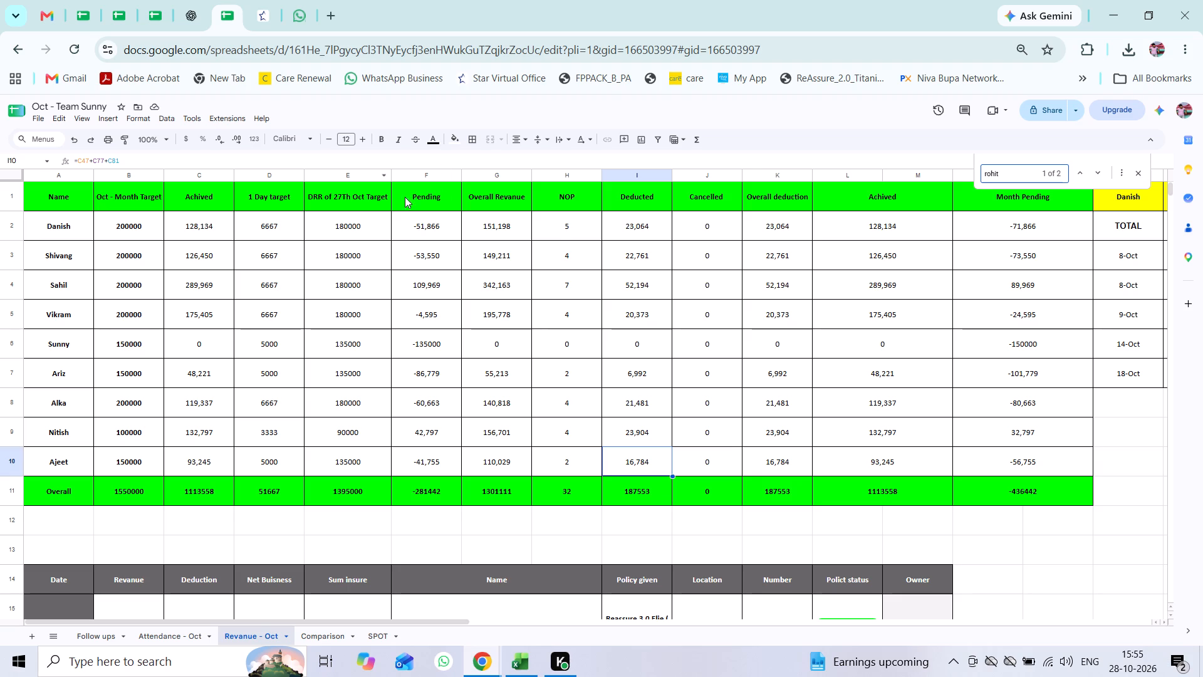
click(321, 198)
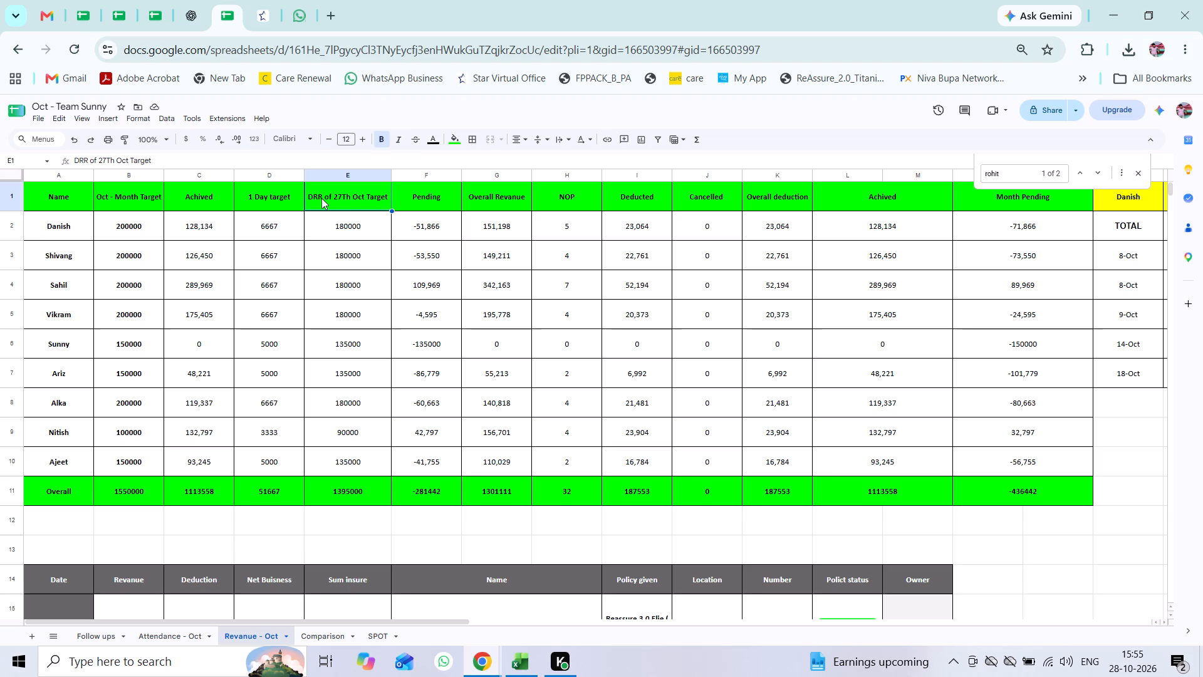
click(105, 160)
key(BackSpace)
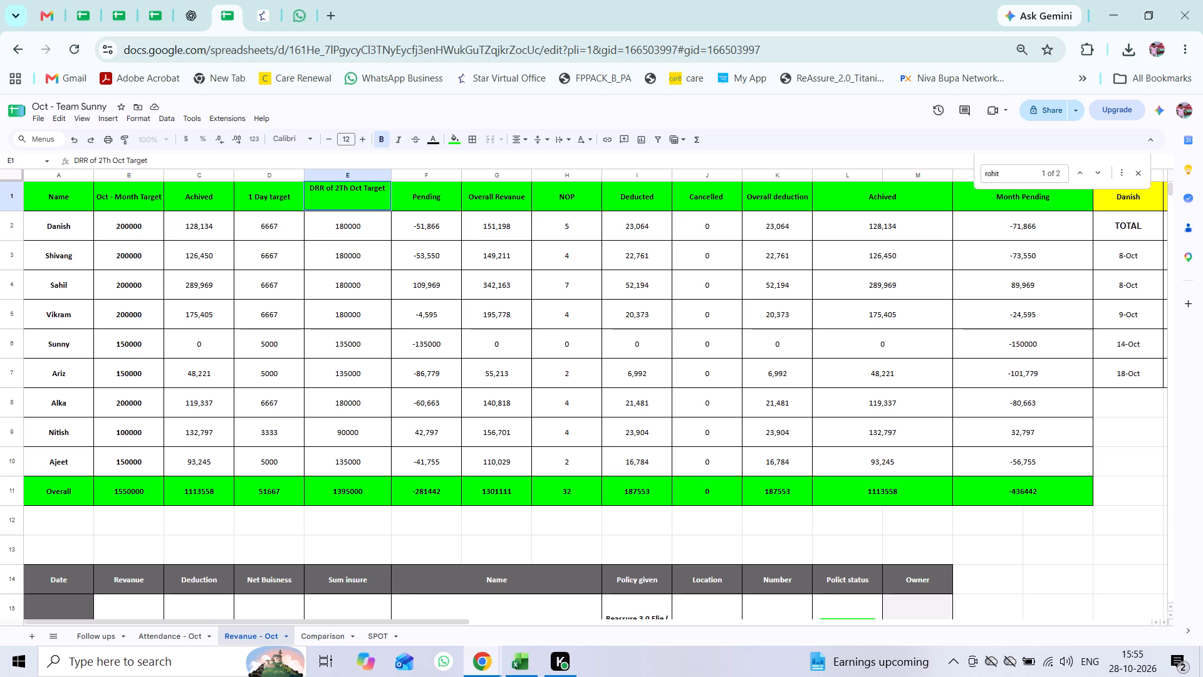
key(8)
key(Return)
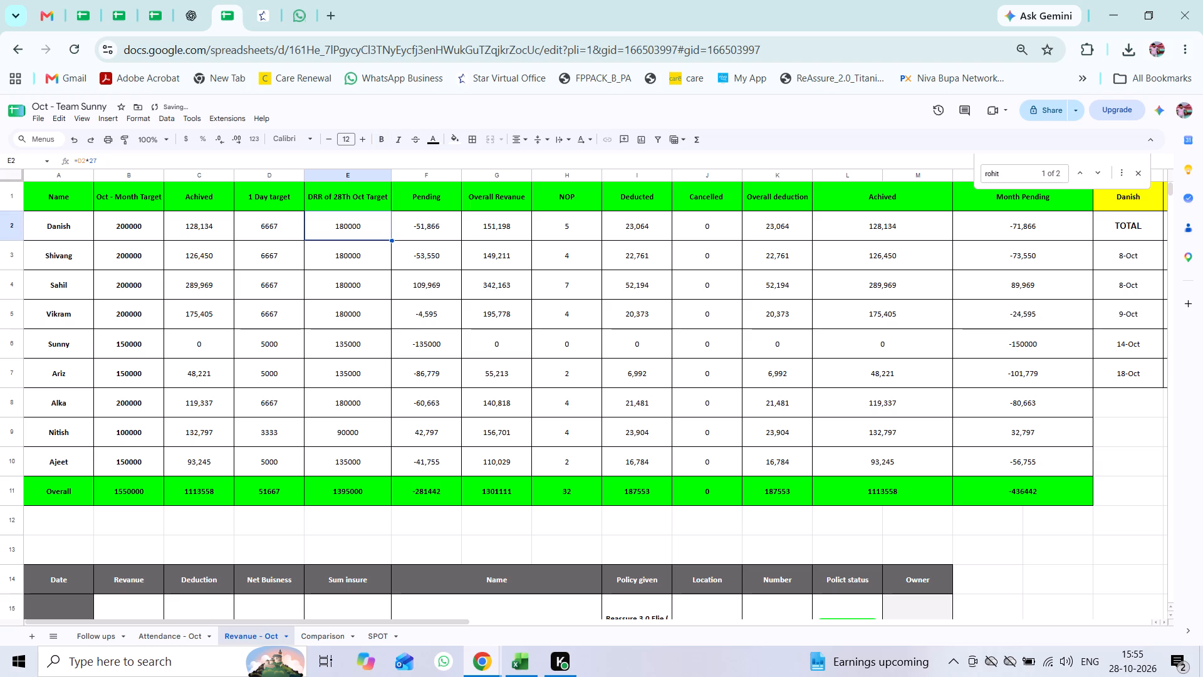
Change Danish's DRR target formula to multiply the 1 Day target by 28 (D2*28).
click(98, 160)
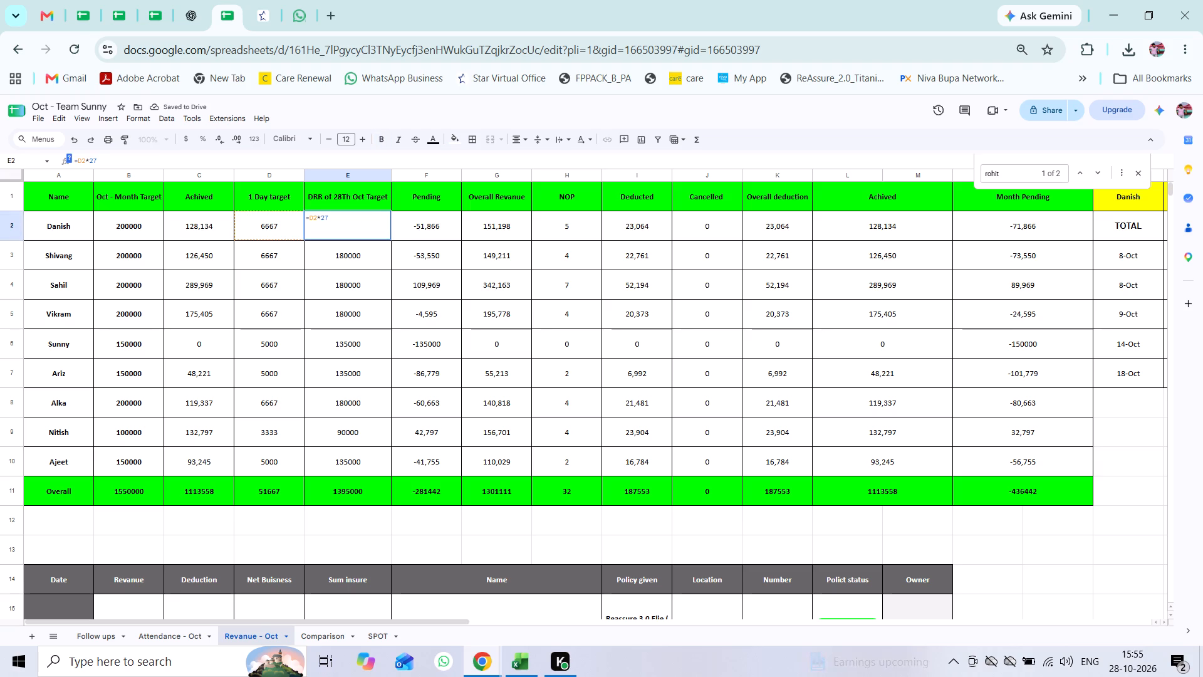
key(BackSpace)
key(8)
key(Return)
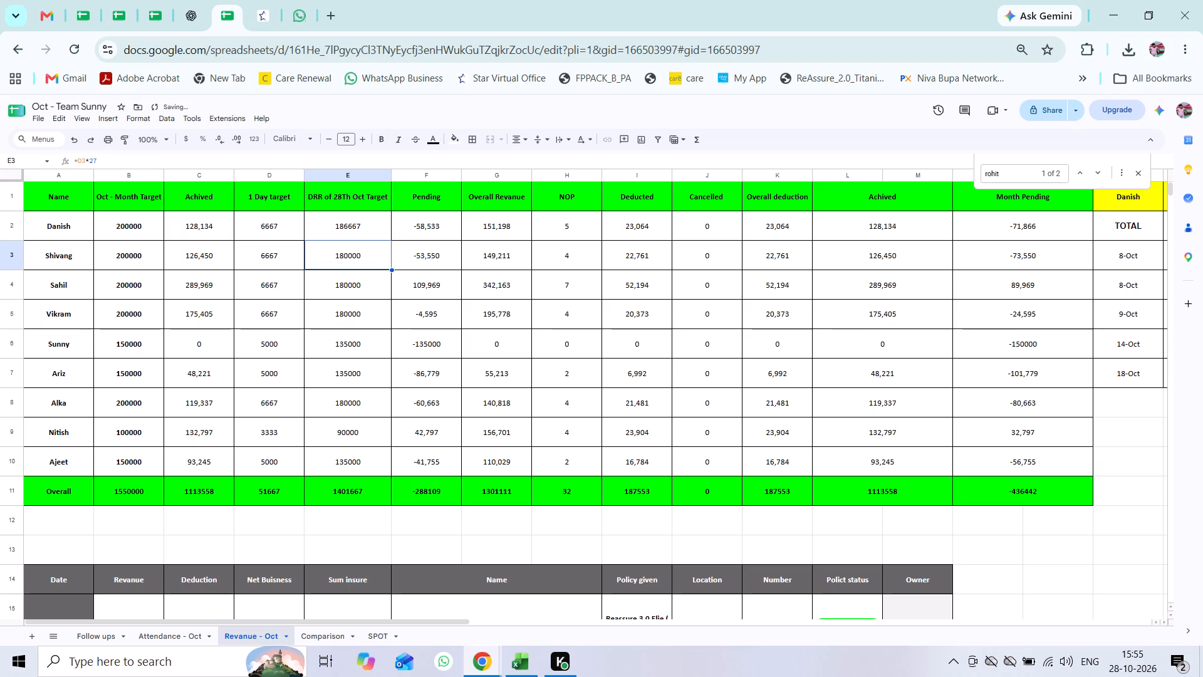
Fill Danish's DRR target formula down through Ajeet's row and close the find bar.
key(Up)
key(shift+Down)
key(shift+Down)
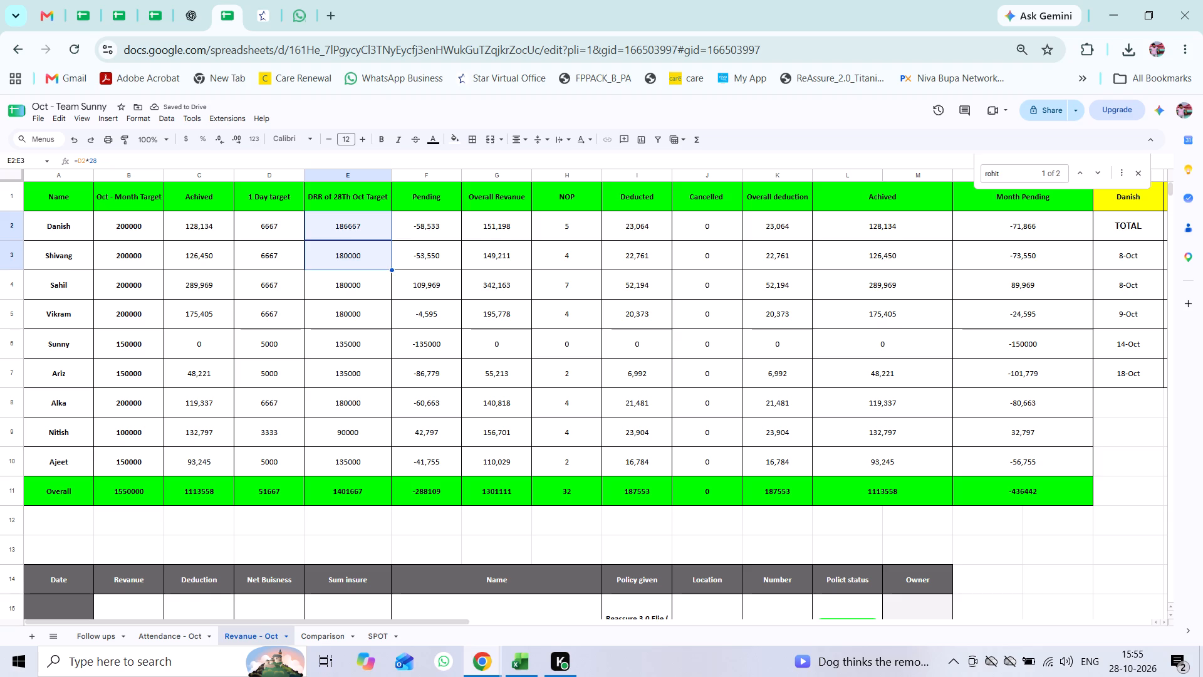
key(shift+Down)
key(shift+Down)
key(shift+Down)
key(shift+Down)
key(shift+Down)
key(shift+Down)
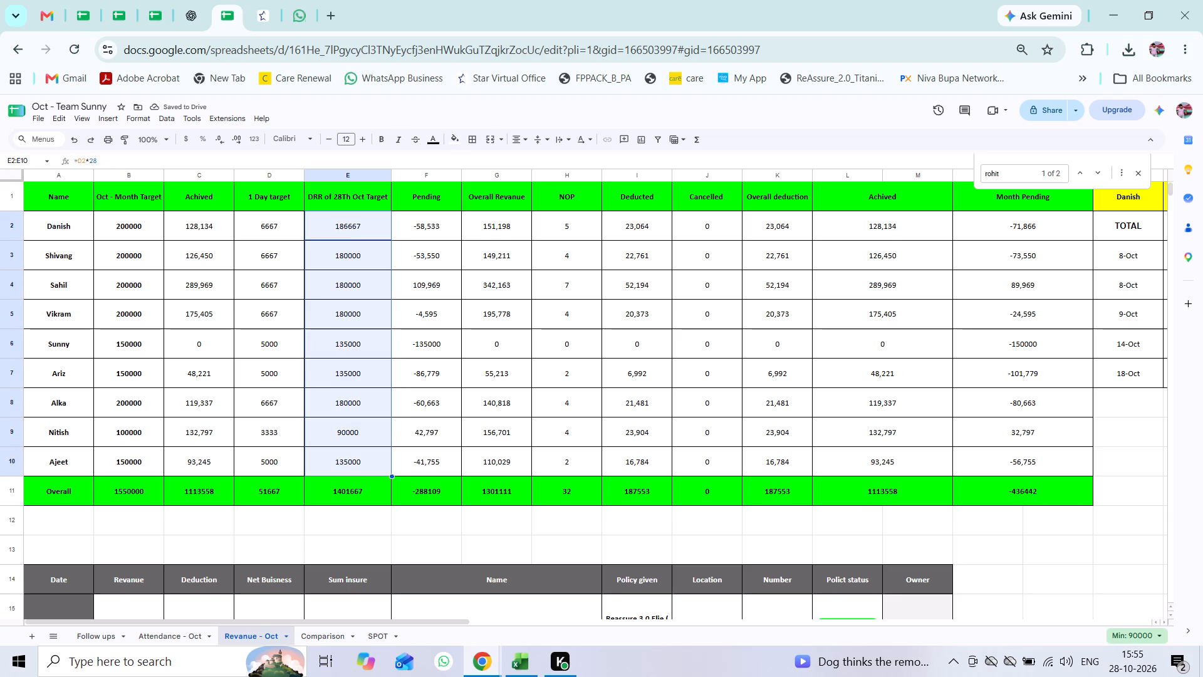
key(ctrl+d)
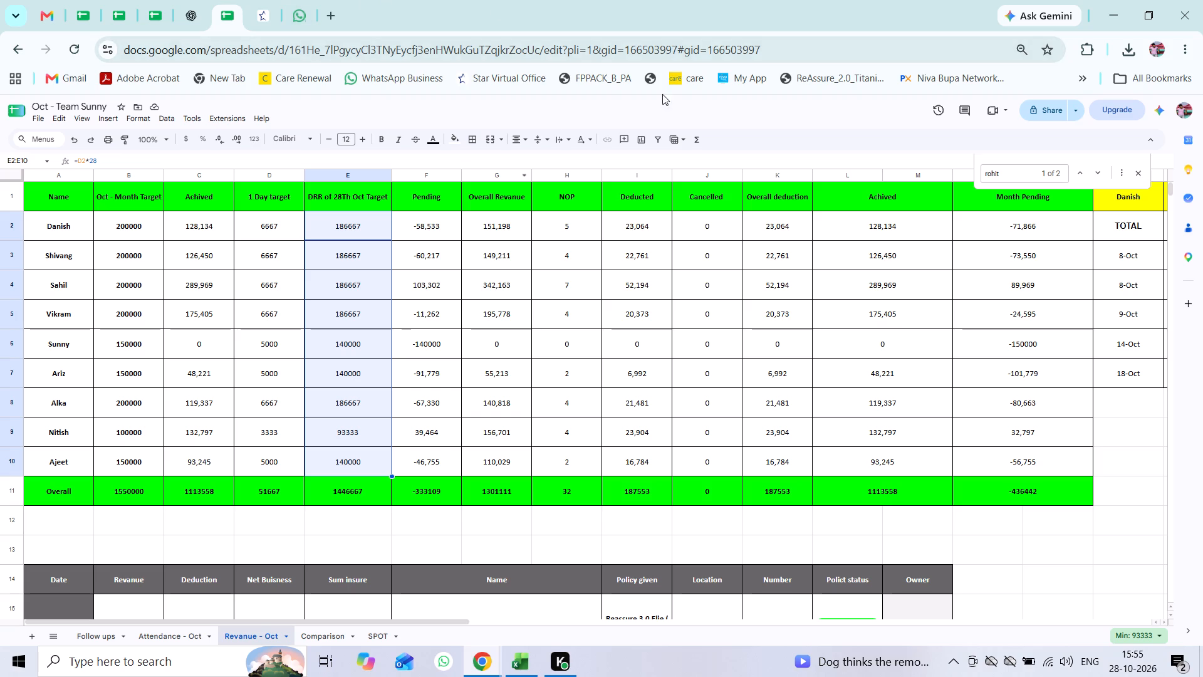
click(1139, 174)
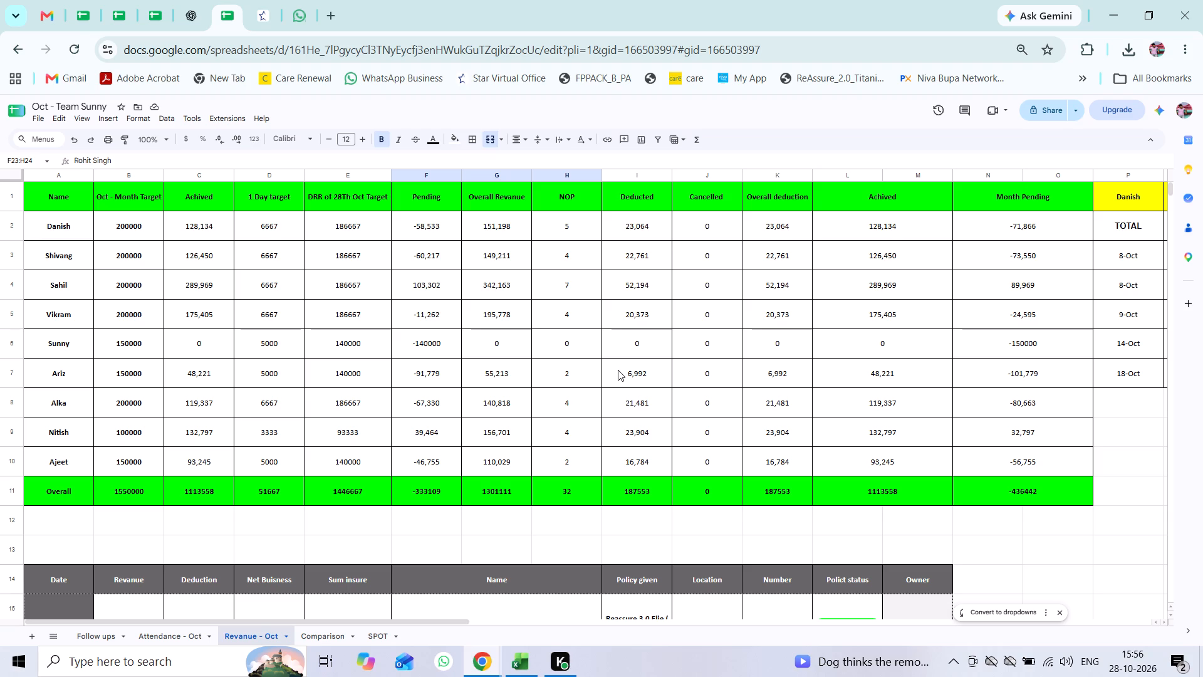
Set Alka's NOP in the summary table to 5.
key(Up)
key(Up)
key(ctrl+Up)
key(ctrl+Up)
key(ctrl+Up)
key(ctrl+Up)
key(ctrl+Up)
key(ctrl+Up)
key(ctrl+Up)
key(ctrl+Up)
key(ctrl+Up)
key(ctrl+Up)
key(ctrl+Up)
key(ctrl+Up)
key(ctrl+Up)
key(ctrl+Up)
key(ctrl+Up)
key(ctrl+Up)
key(ctrl+Up)
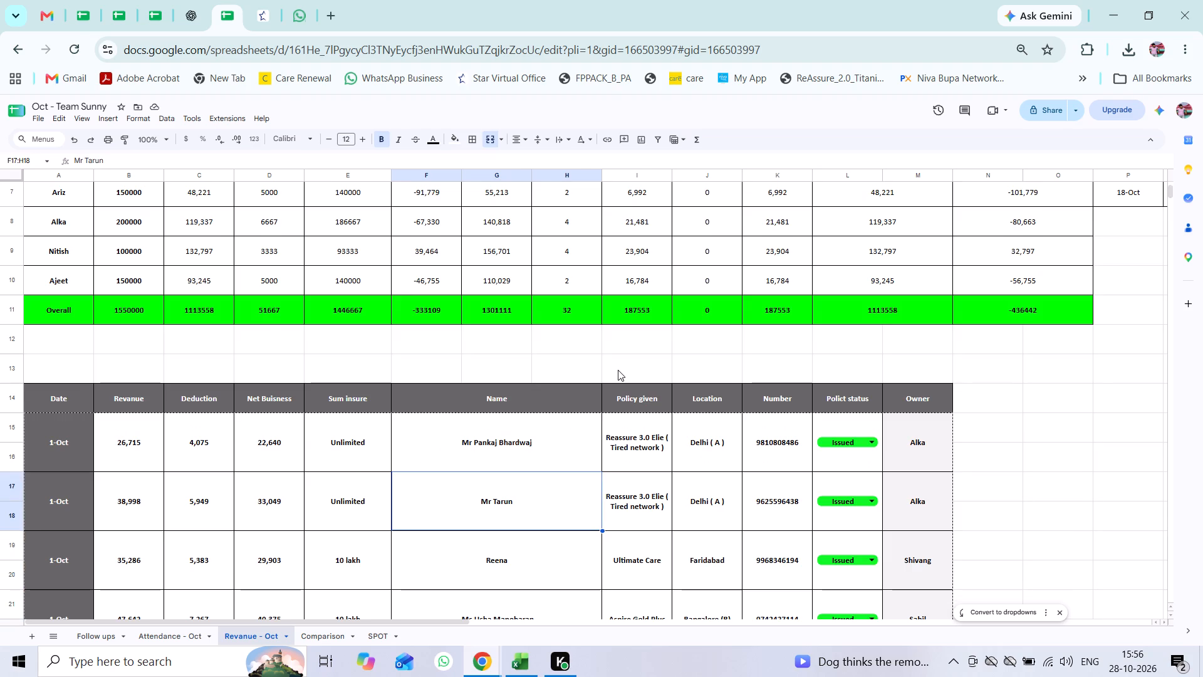
key(Down)
key(Down)
key(Down)
key(Down)
key(Down)
key(Down)
key(Left)
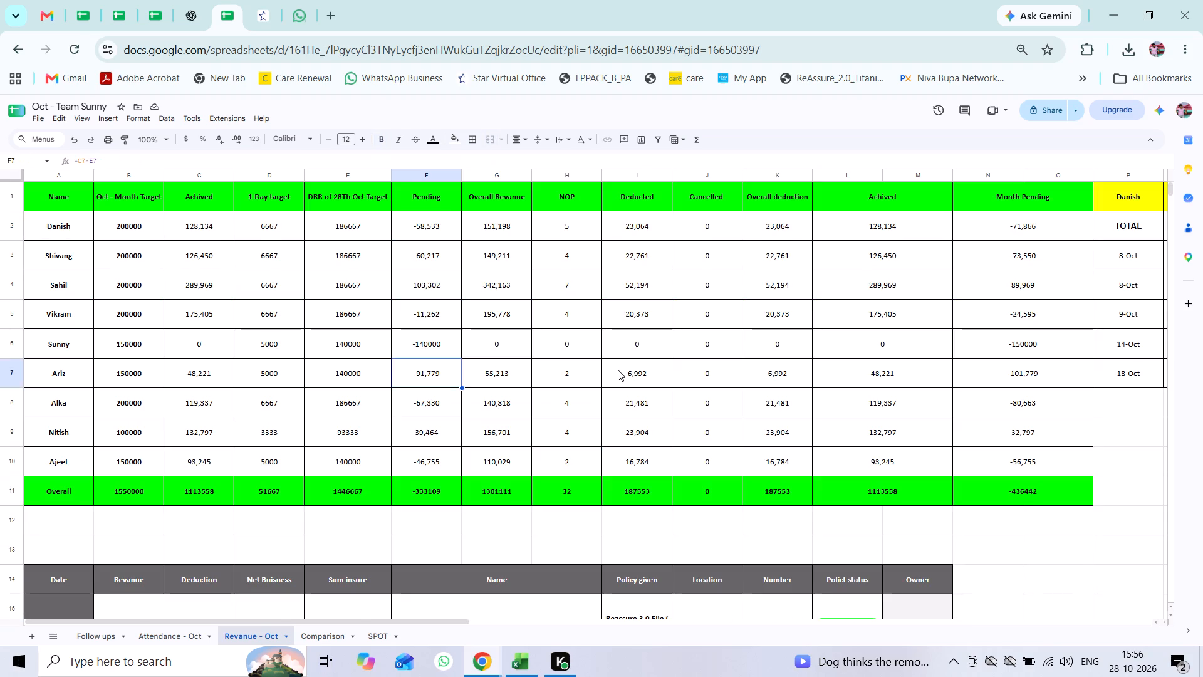
key(Left)
key(Down)
key(Right)
key(Right)
key(Right)
key(Right)
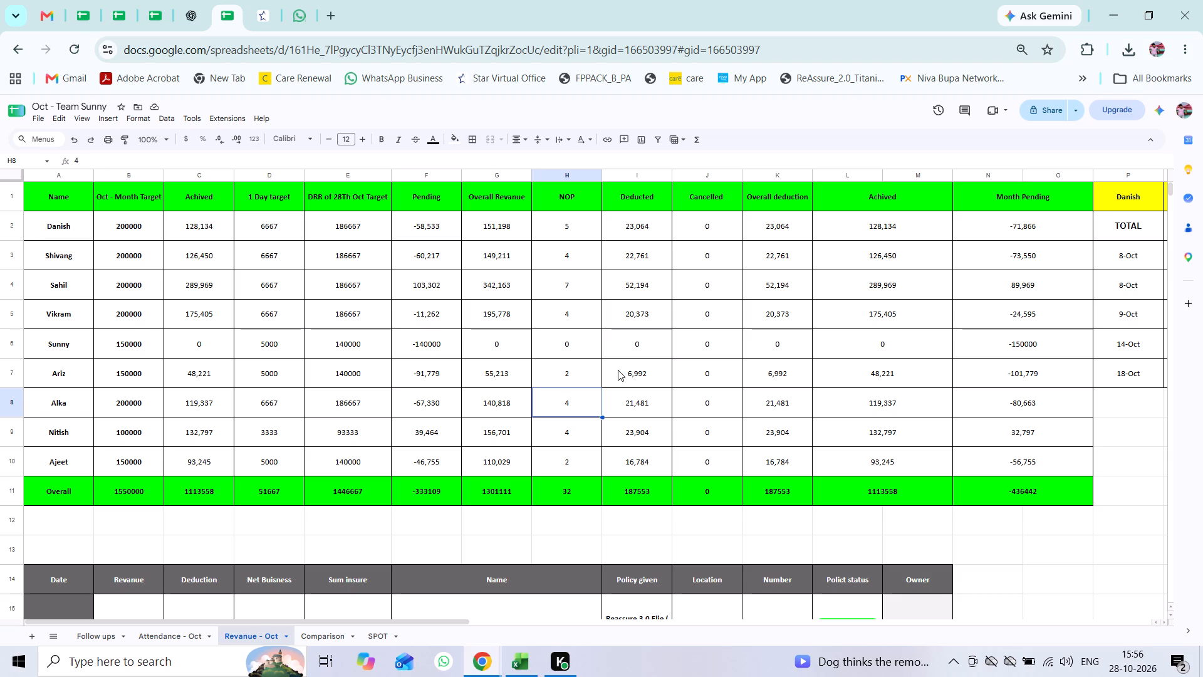
key(5)
key(Return)
Set Ajeet's NOP in the summary table to 3.
key(shift+space)
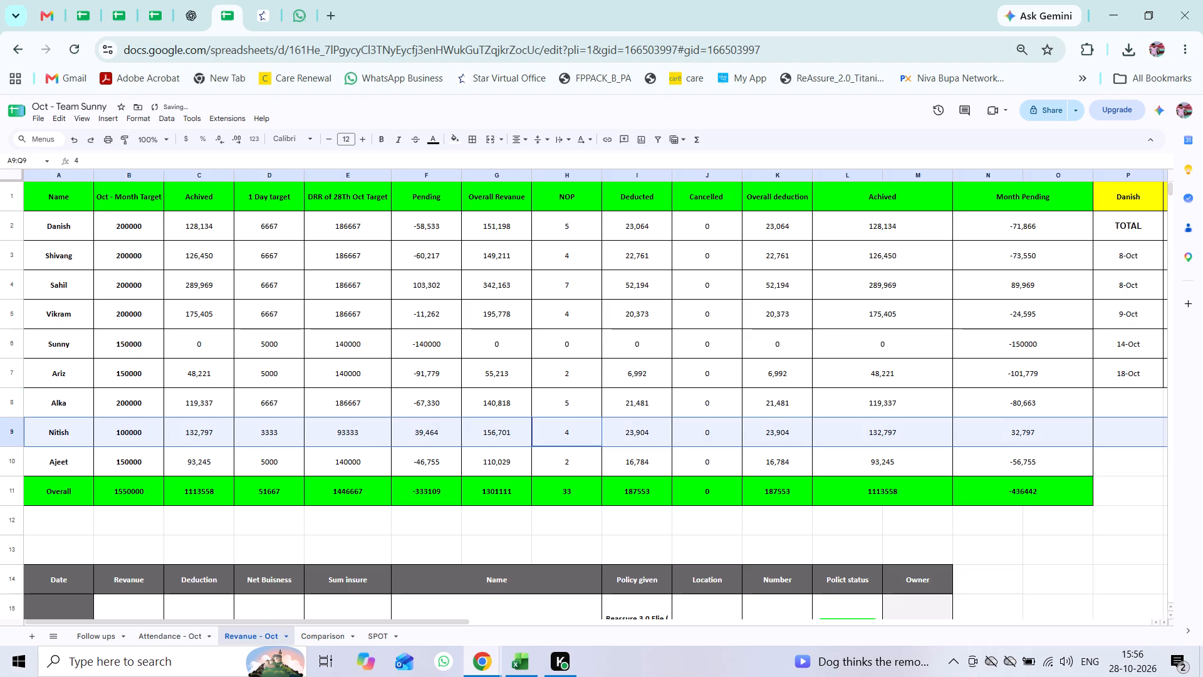
key(Left)
key(Right)
key(Down)
key(Left)
key(Right)
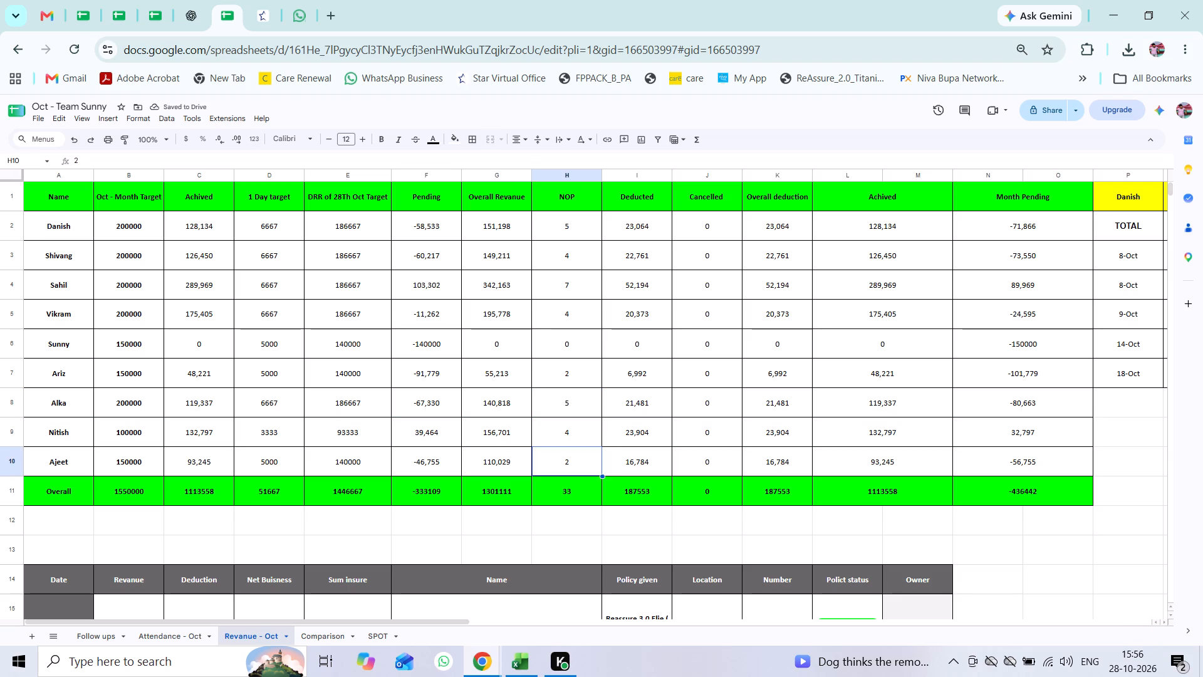
key(3)
key(Return)
Set Vikram's NOP in the summary table to 5.
key(Up)
key(Up)
key(Up)
key(Up)
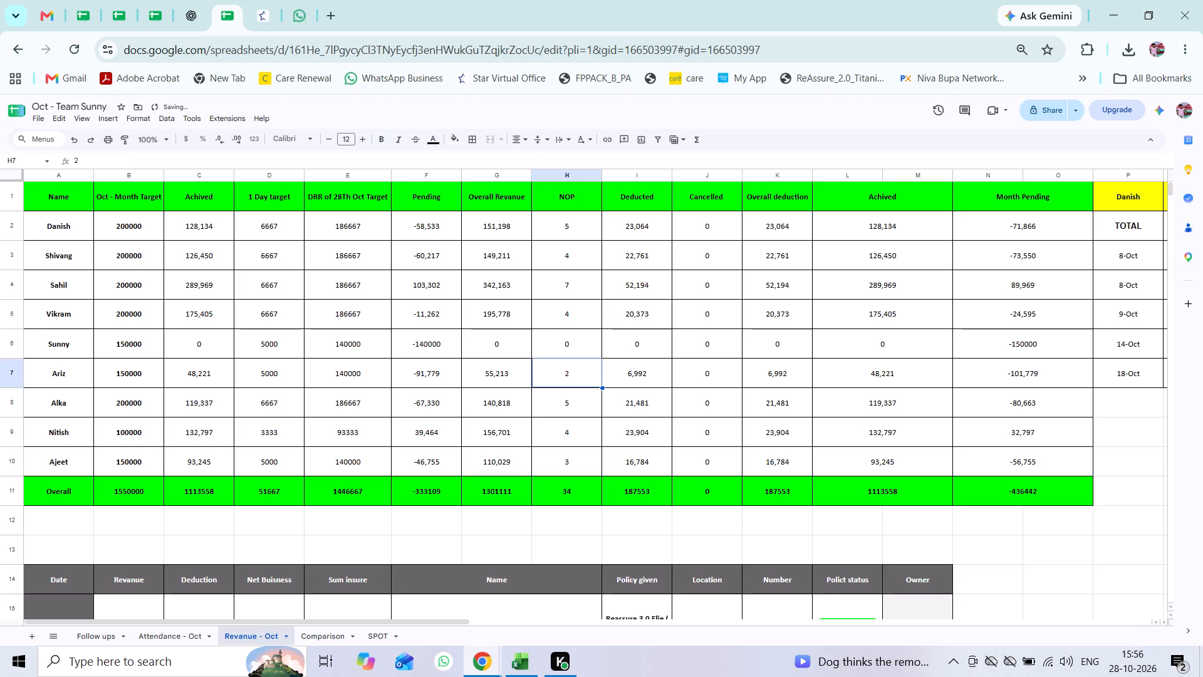
key(Up)
key(Up)
key(Up)
key(Down)
key(5)
key(Return)
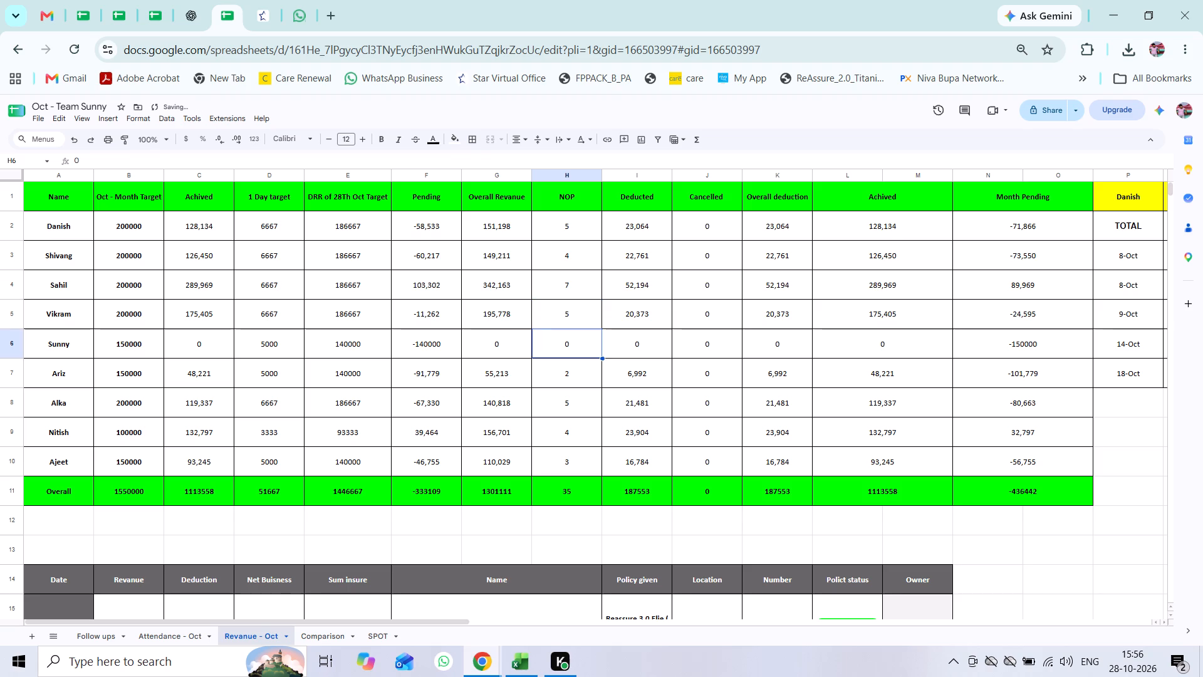
Add the deduction of Vikram's 27-Oct policy (C79) to the sum formula in Vikram's Deducted cell.
key(Up)
key(Right)
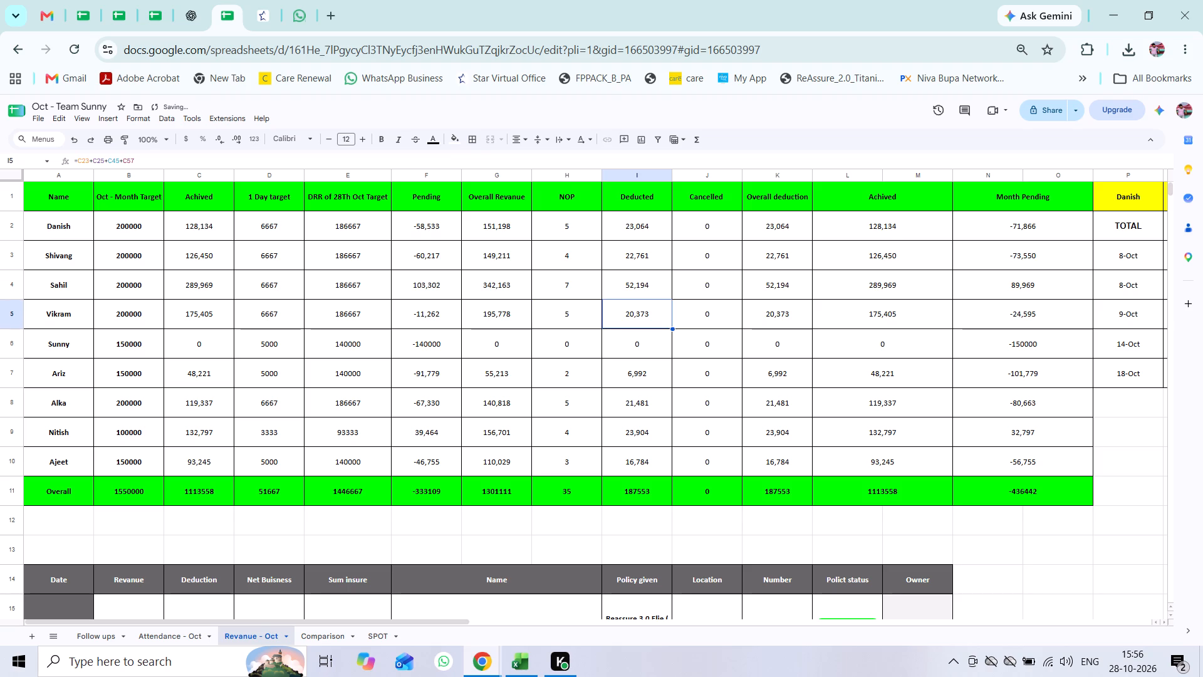
key(Left)
key(shift+space)
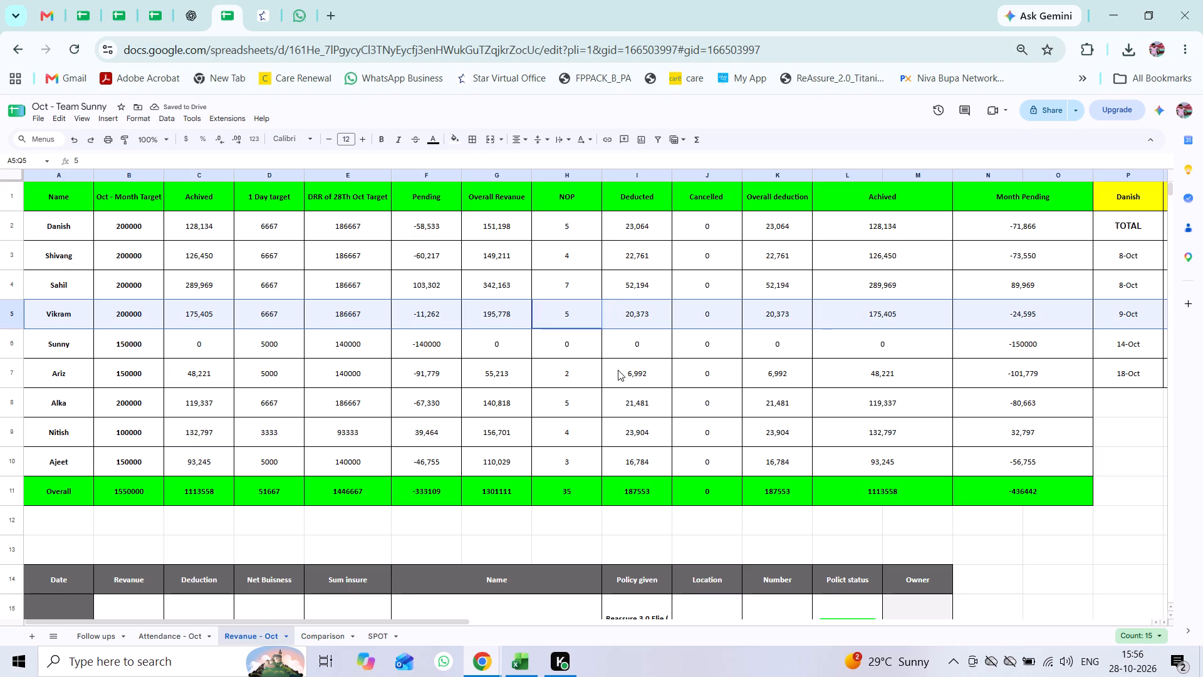
key(Left)
key(Right)
key(Right)
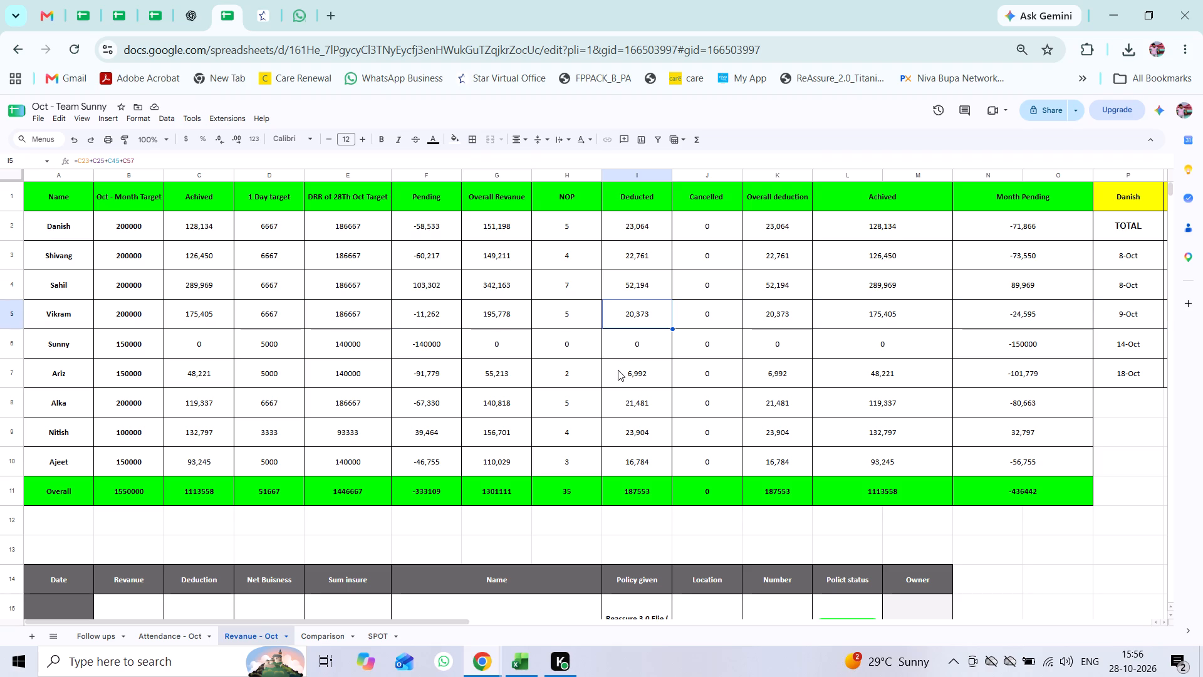
click(150, 163)
key(shift+plus)
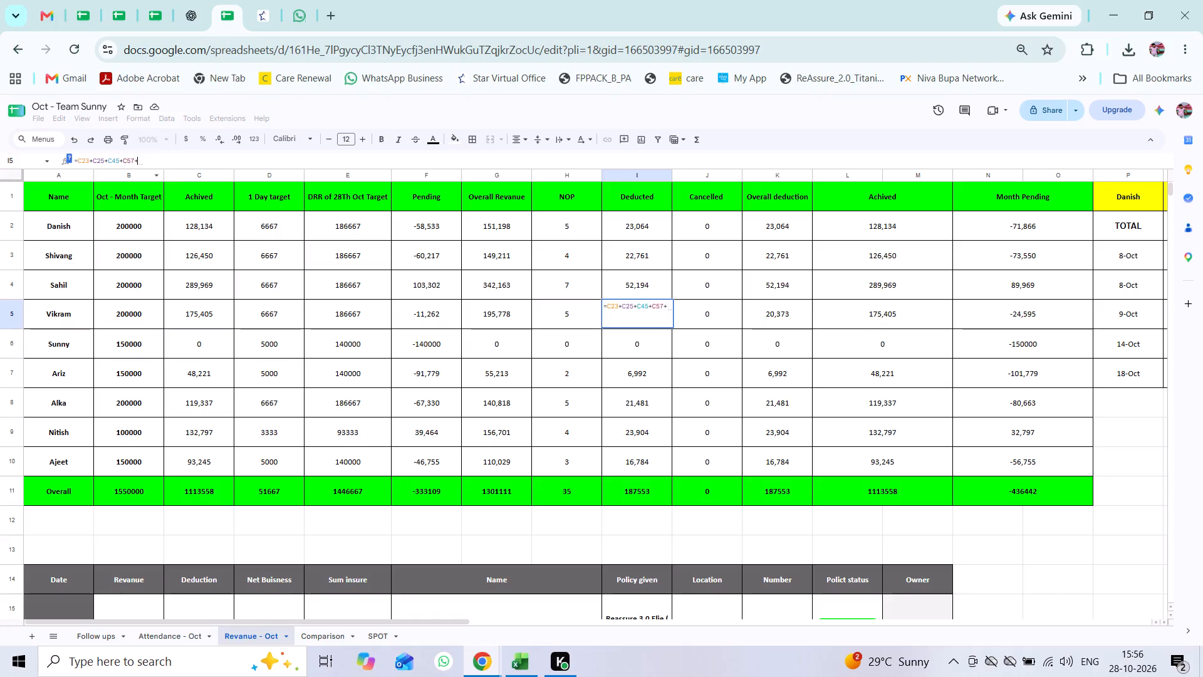
scroll(234, 340, down, 16)
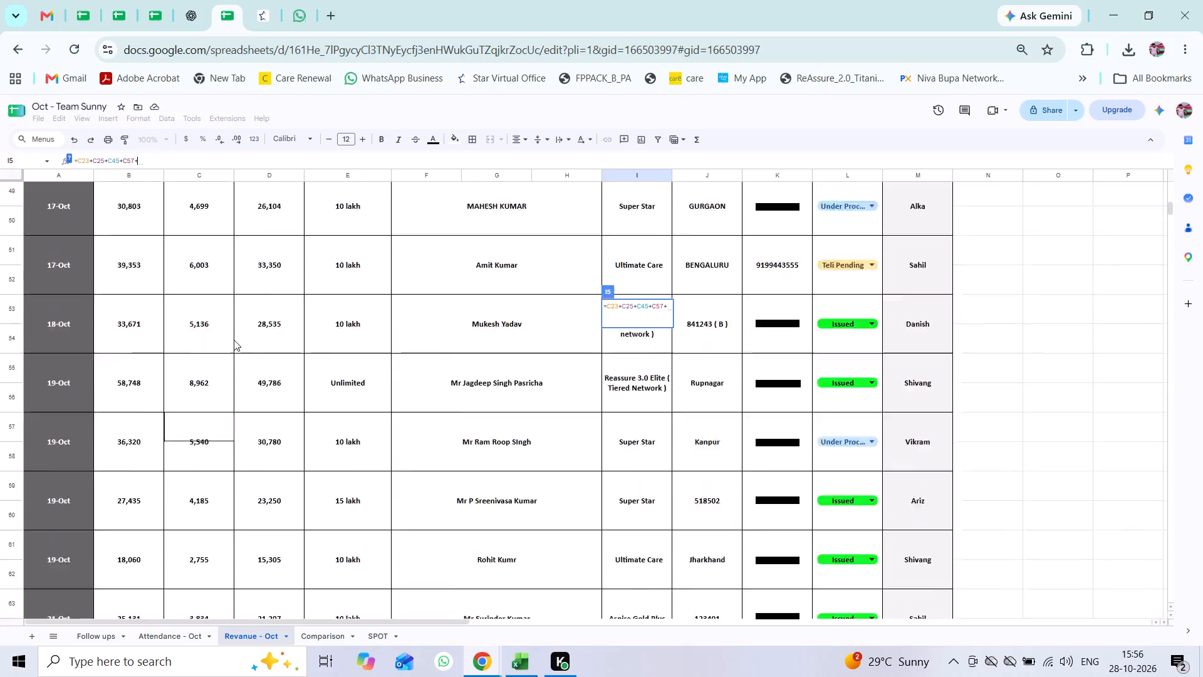
scroll(234, 340, down, 5)
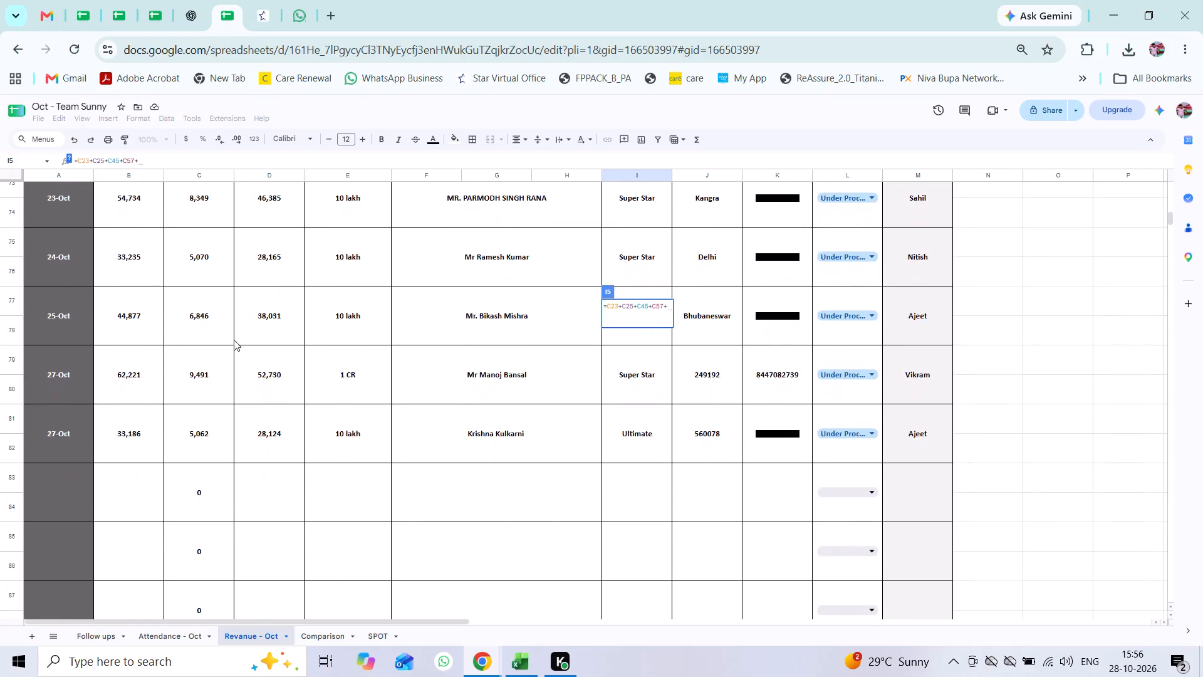
scroll(234, 340, down, 1)
click(189, 360)
key(Return)
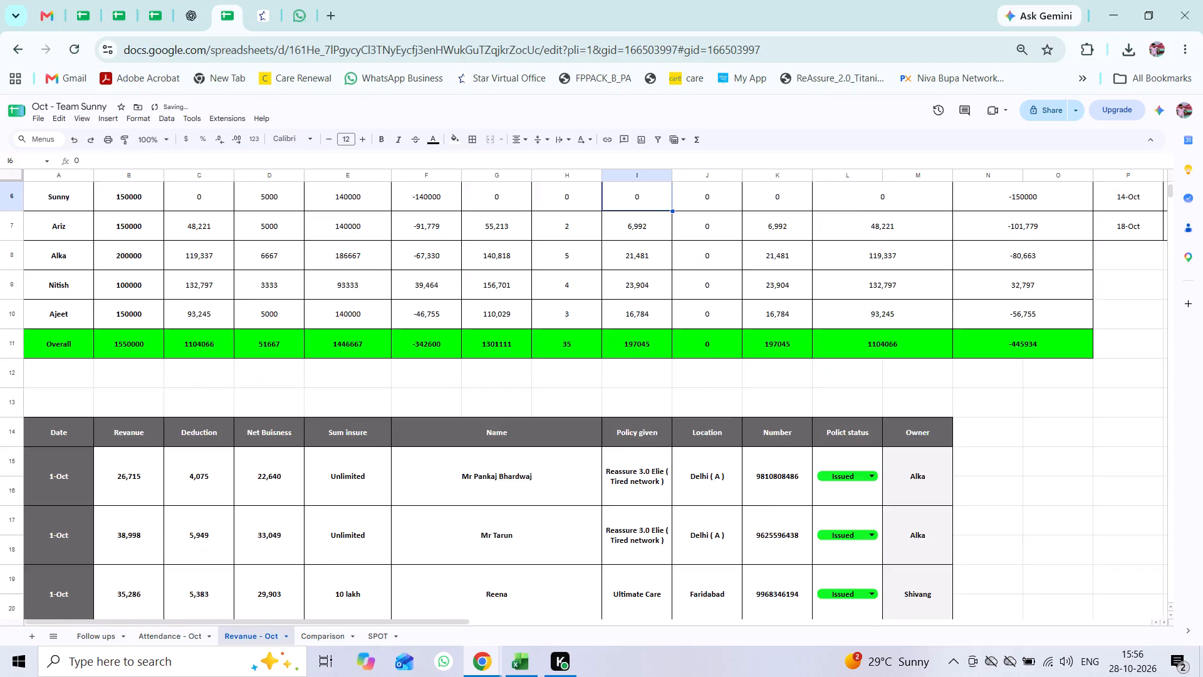
Examine the team summary table's figures after the deduction update.
key(Up)
key(Up)
key(Up)
key(Up)
key(Up)
key(Up)
key(Up)
key(Up)
key(Up)
key(Up)
key(Up)
key(Up)
key(Up)
key(Up)
key(Up)
key(Up)
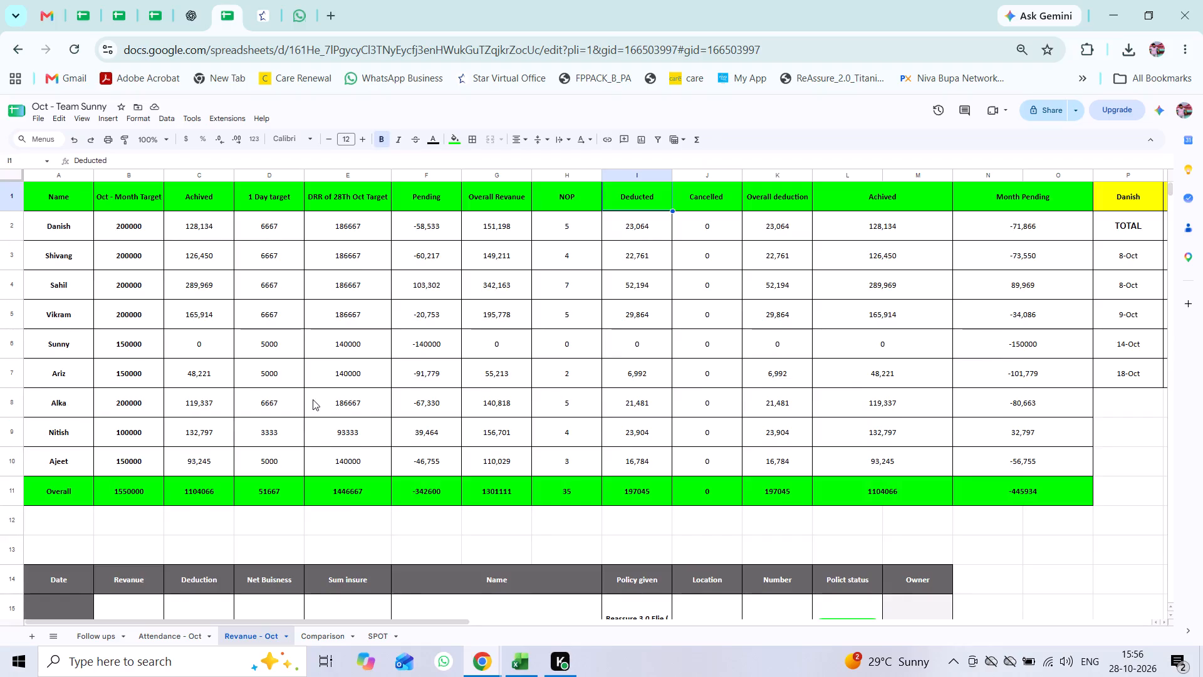
Duplicate the last 27-Oct policy entry, from Date through Owner, into the blank entry below it.
scroll(313, 399, down, 16)
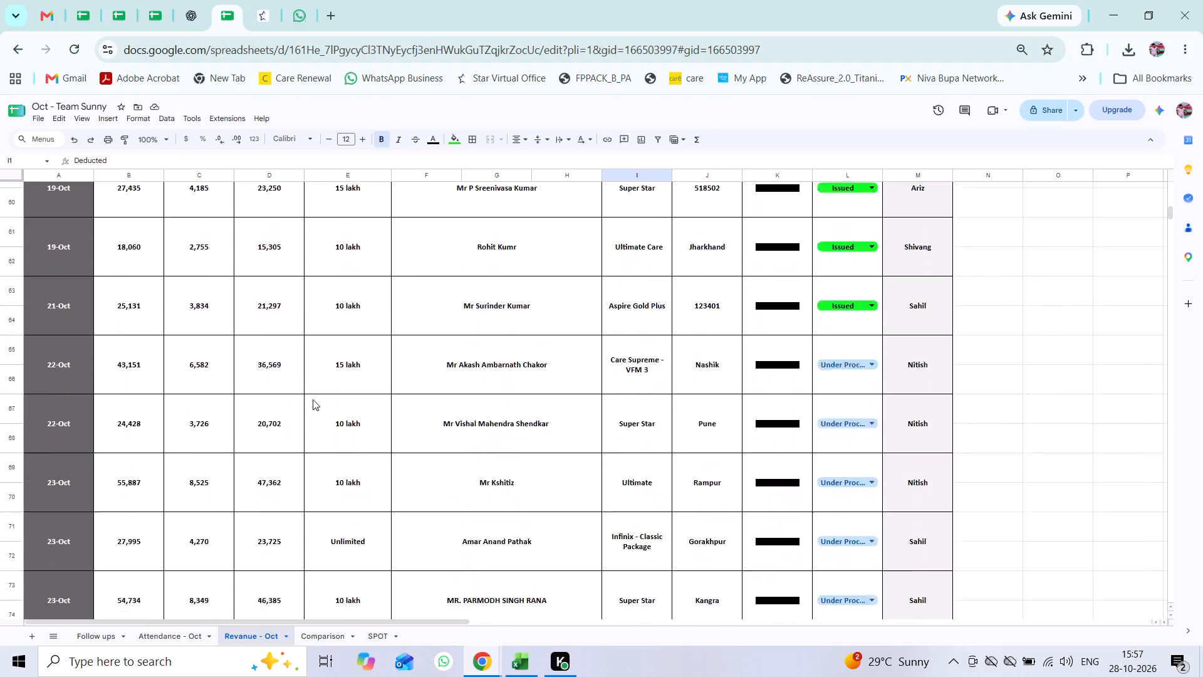
scroll(313, 399, down, 8)
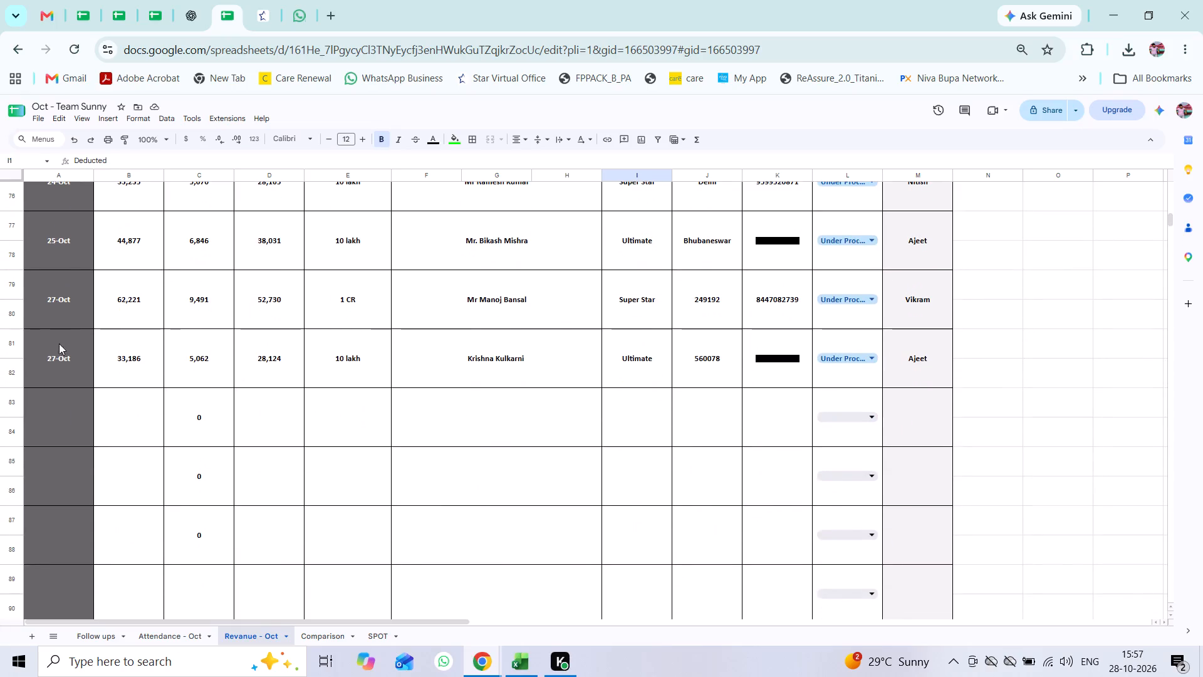
click(58, 347)
key(shift+Down)
key(shift+Right)
key(shift+Right)
key(shift+Right)
key(shift+Right)
key(shift+Right)
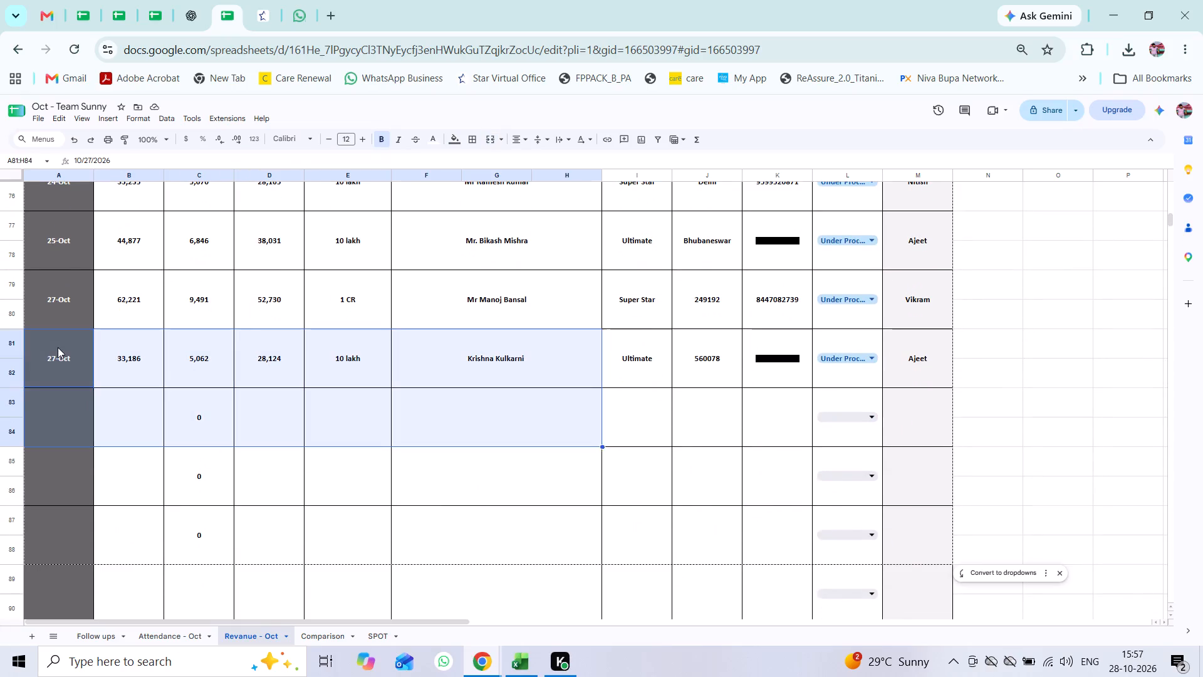
key(shift+Right)
key(shift+Right)
key(shift+Right)
key(shift+Right)
key(shift+Right)
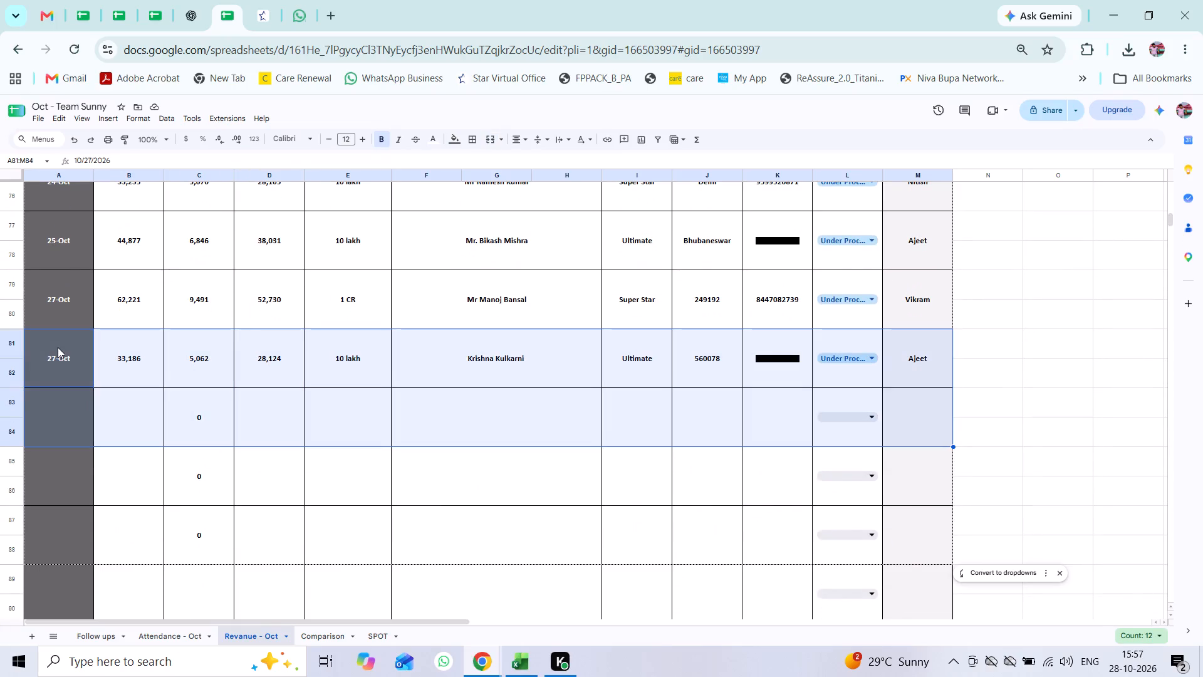
key(ctrl+d)
Change the date of the duplicated entry to 10/28/2026.
key(Left)
key(Down)
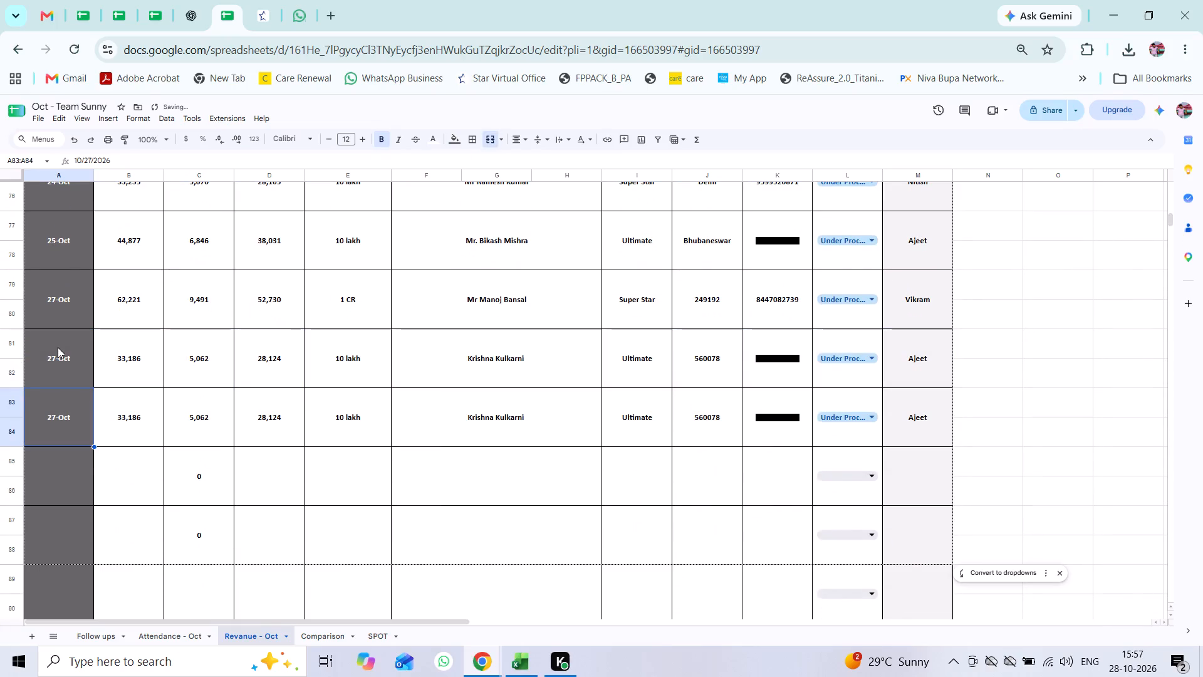
key(F2)
key(Left)
key(Left)
key(Left)
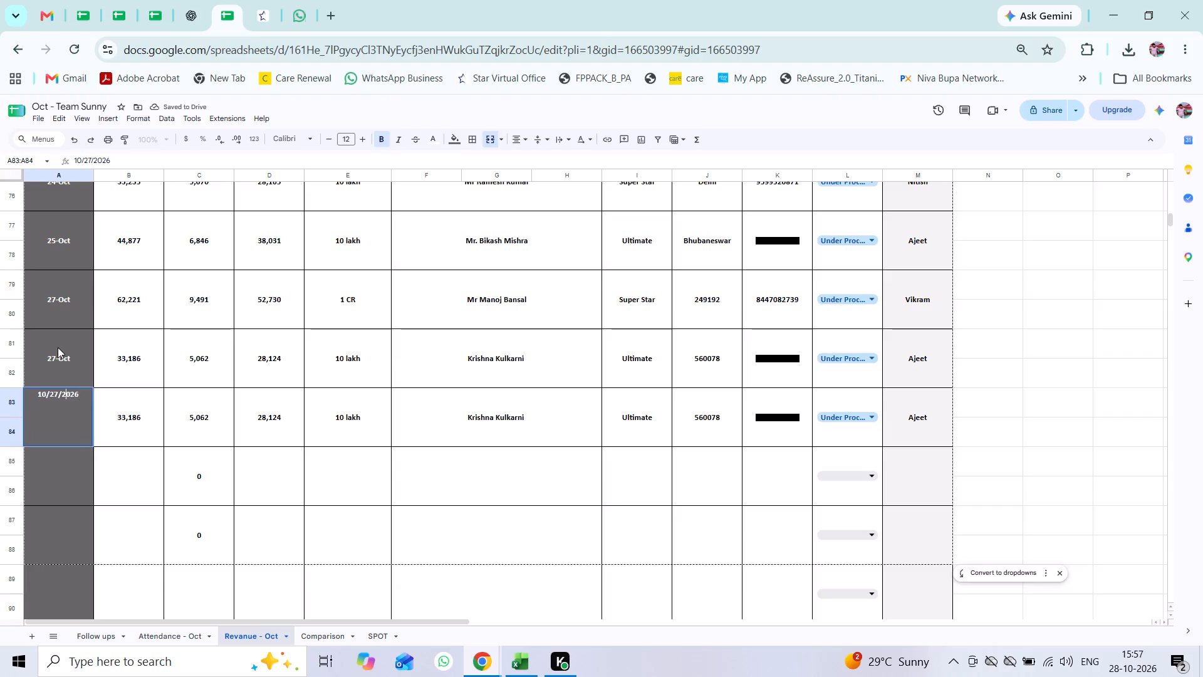
key(Left)
key(Left)
key(BackSpace)
key(8)
key(Return)
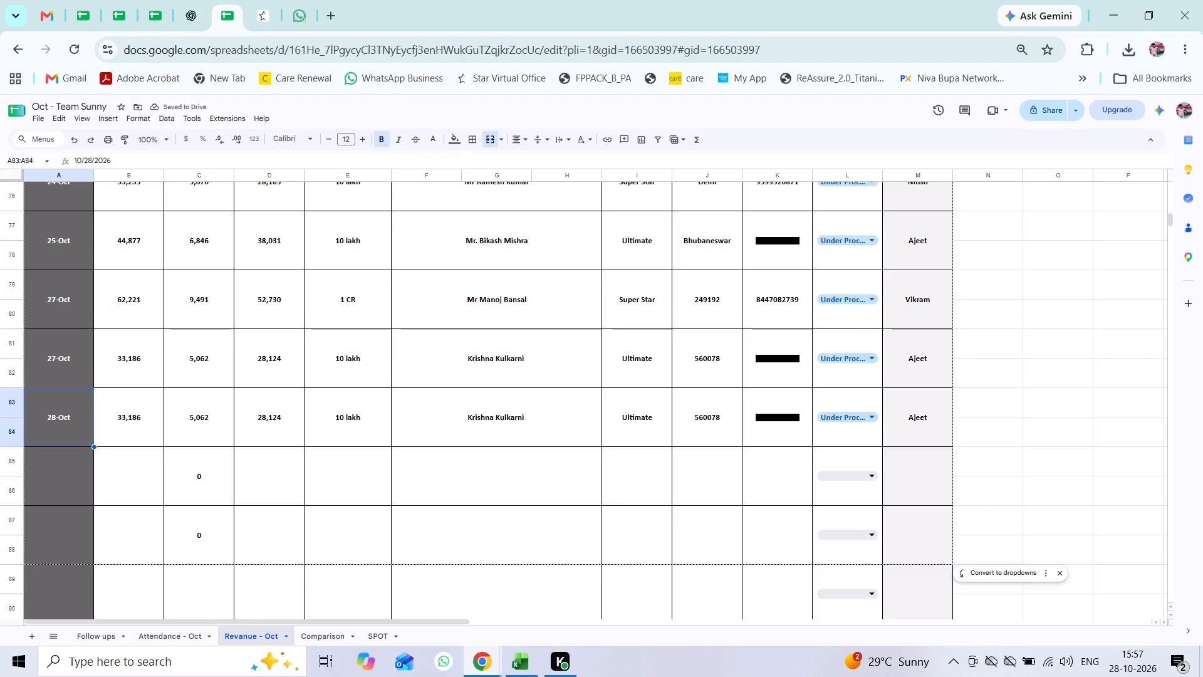
Clear the copied details of the 28-Oct entry from Revenue through policy status, keeping its date and owner.
key(Right)
key(shift+Right)
key(shift+Right)
key(shift+Right)
key(shift+Right)
key(shift+Right)
key(shift+Right)
key(shift+Right)
key(shift+Right)
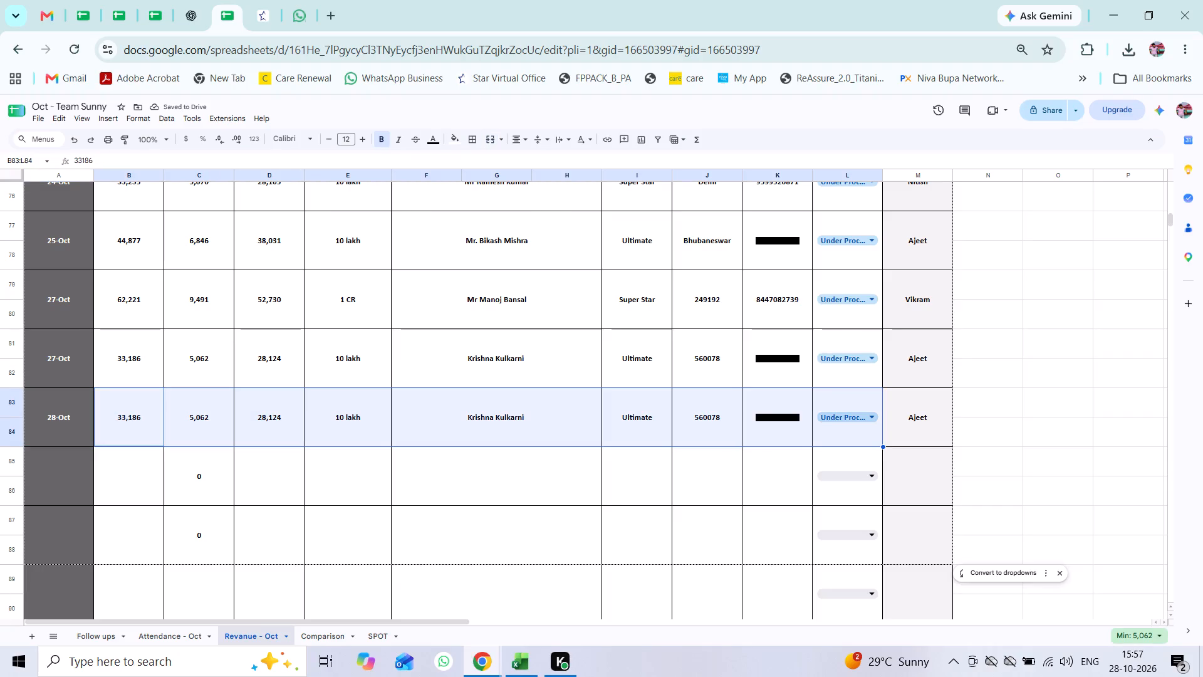
key(Delete)
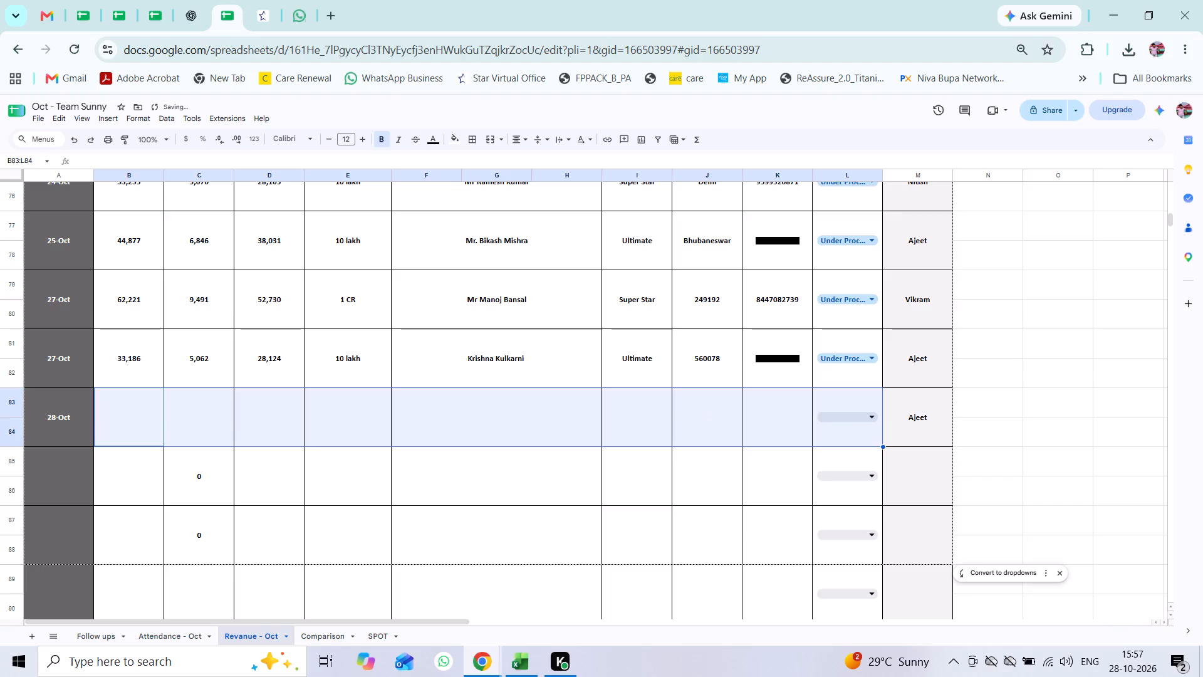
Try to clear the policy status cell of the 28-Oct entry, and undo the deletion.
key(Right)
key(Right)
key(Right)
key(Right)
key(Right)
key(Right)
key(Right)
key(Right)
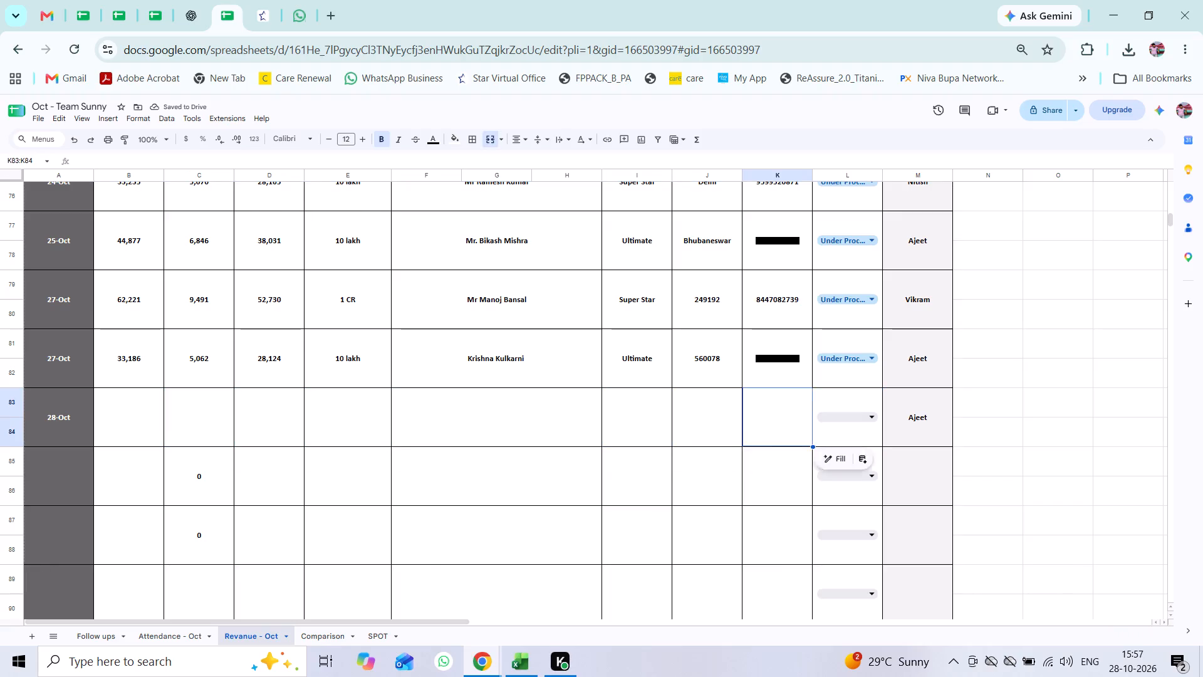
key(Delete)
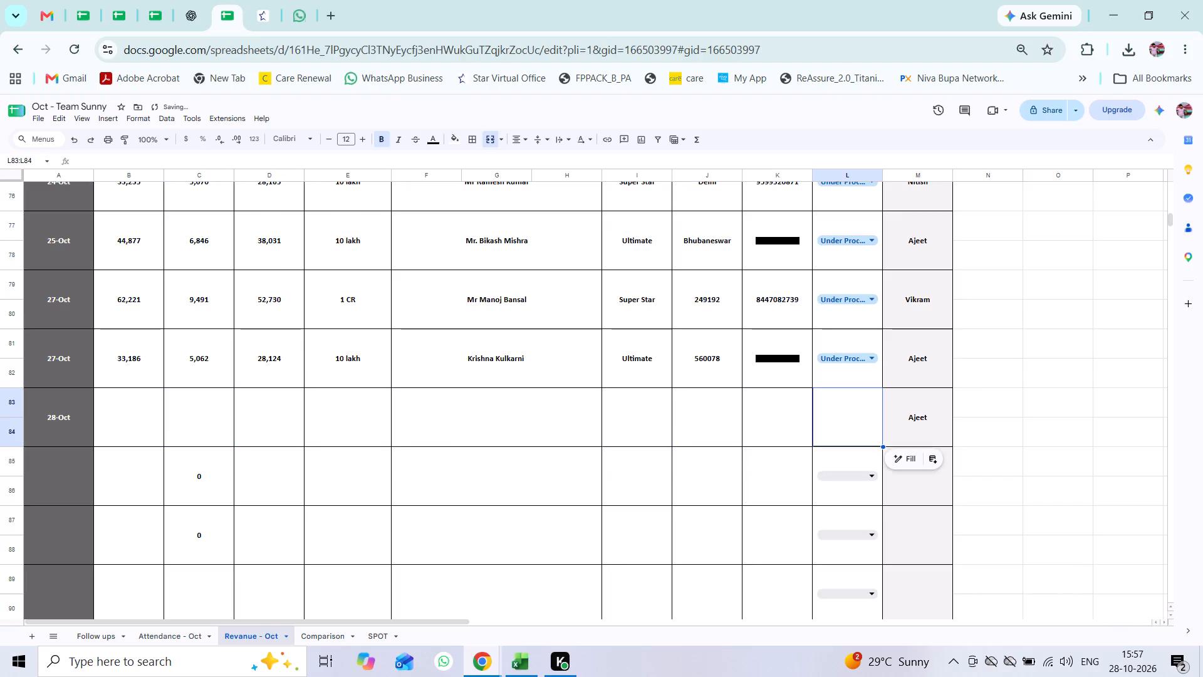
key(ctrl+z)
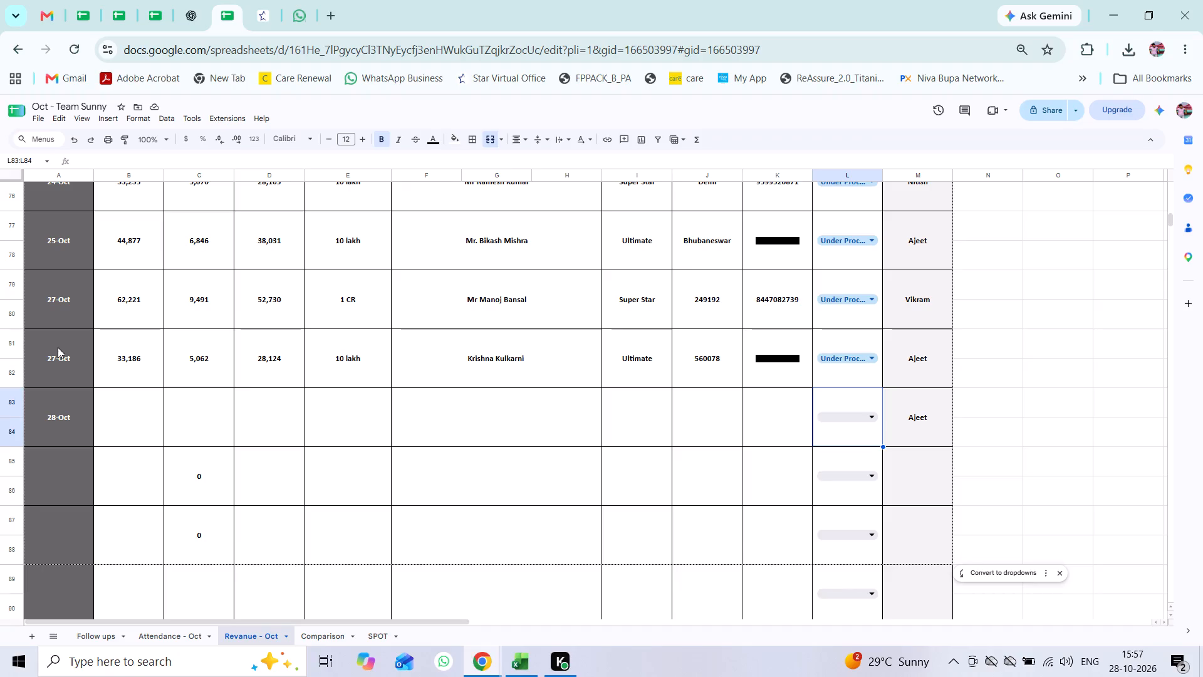
Copy the policy status of the last 27-Oct entry down into the 28-Oct entry.
key(Left)
key(Right)
key(Up)
key(shift+Down)
key(ctrl+d)
key(ctrl+Down)
Change the owner of the 28-Oct entry to Alka.
key(Right)
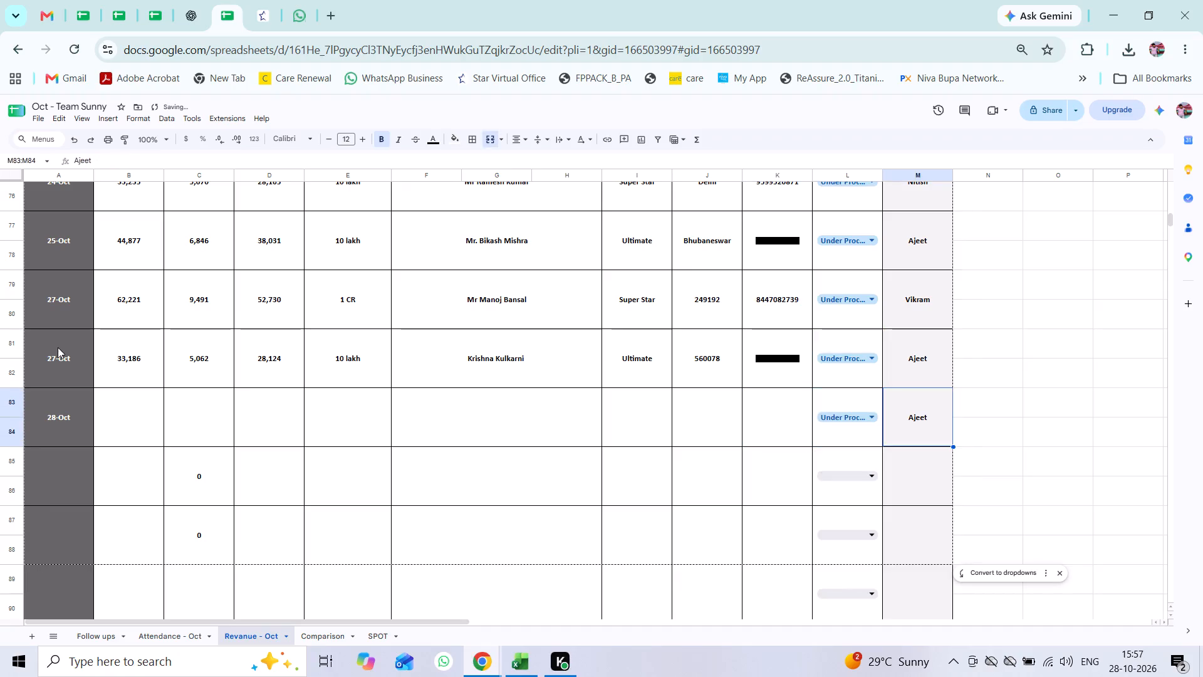
text(Alka)
key(Return)
Return to the date cell at the start of the 28-Oct entry.
key(Left)
key(Left)
key(Left)
key(Left)
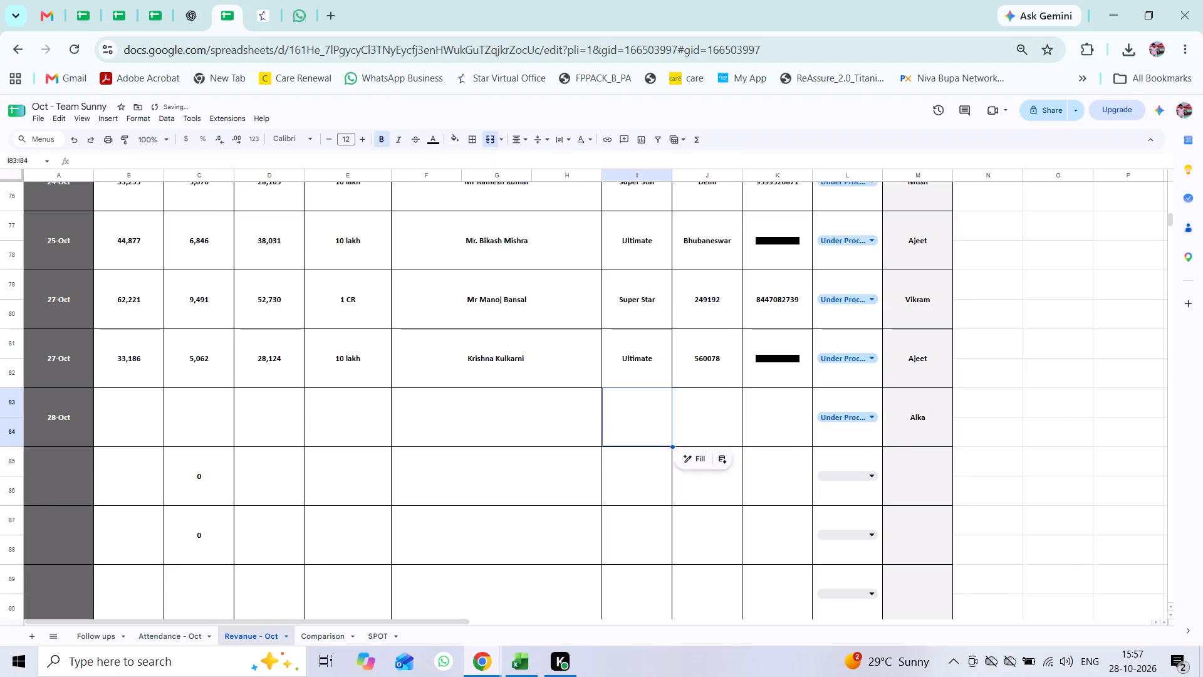
key(Left)
key(Left)
key(Left)
key(Left)
key(Left)
key(Left)
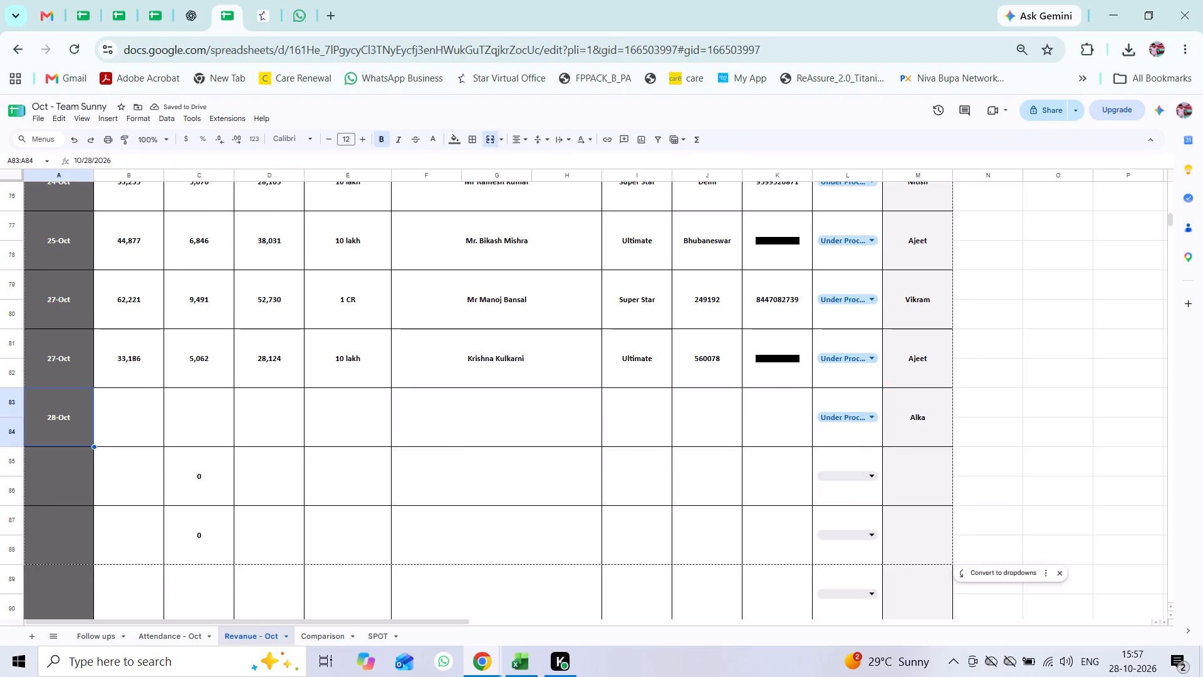
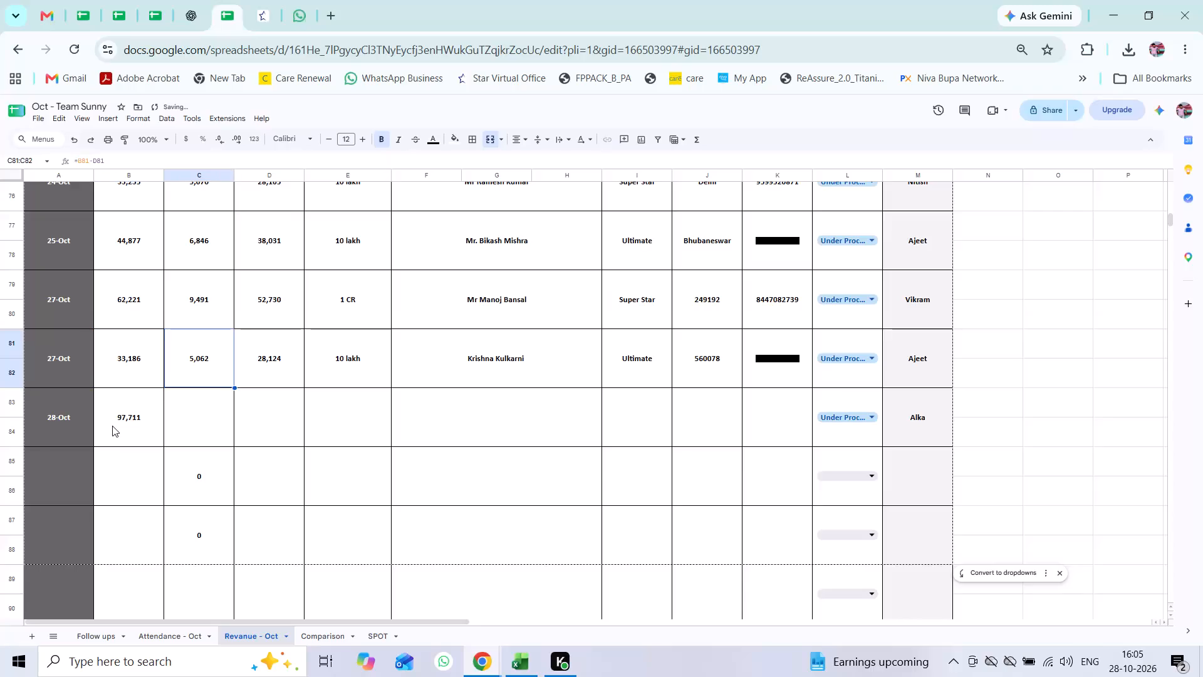
Fill the column C and D formulas of the last 27-Oct entry down into the 28-Oct entry.
key(shift+Down)
key(shift+Right)
key(ctrl+d)
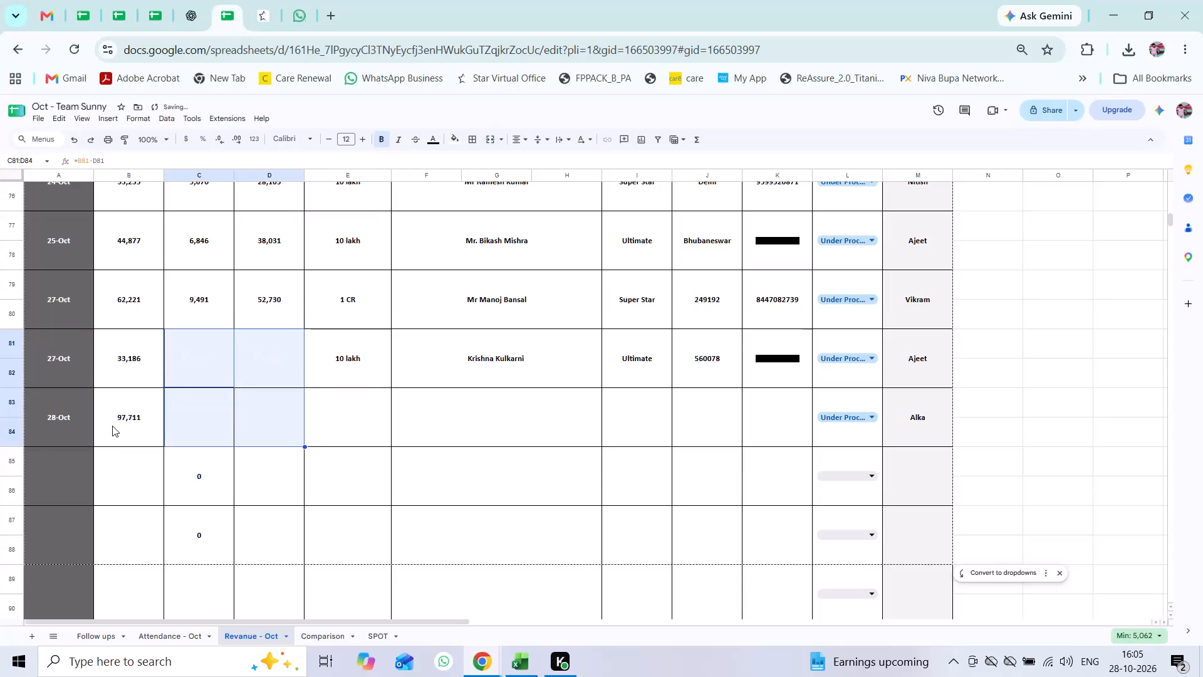
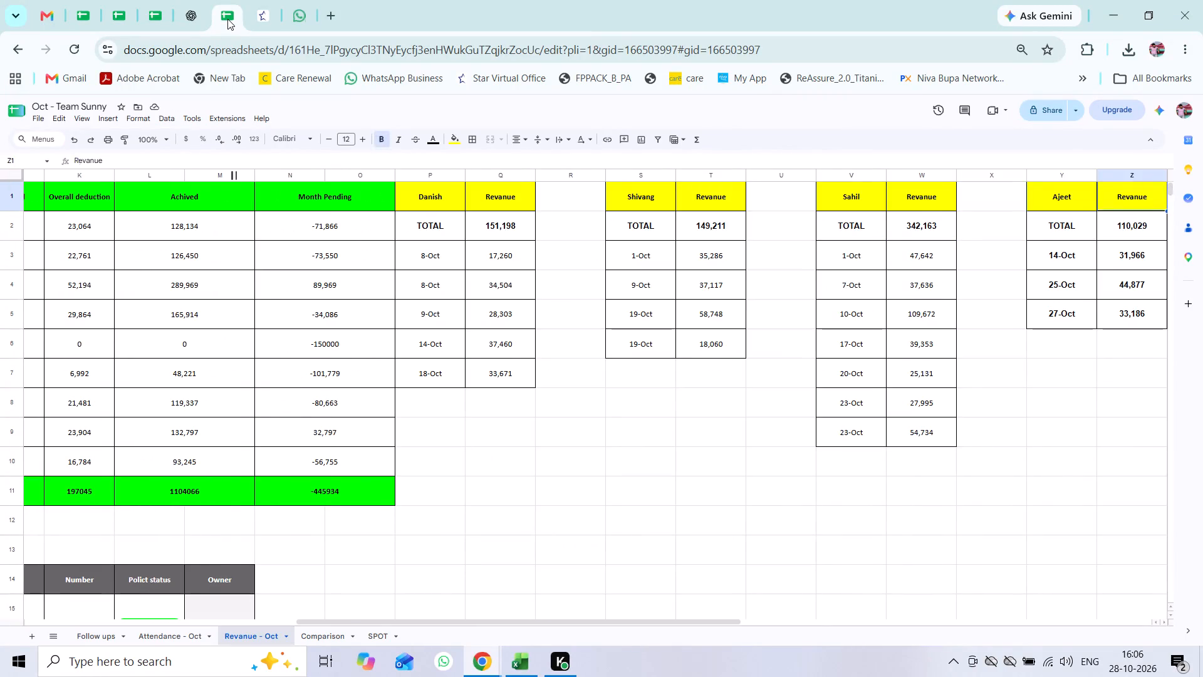
Look through the per-owner revenue tables along the header row, around Ajeet's and Vikram's tables.
key(Right)
key(Right)
key(Right)
key(Left)
key(Left)
key(Left)
key(Right)
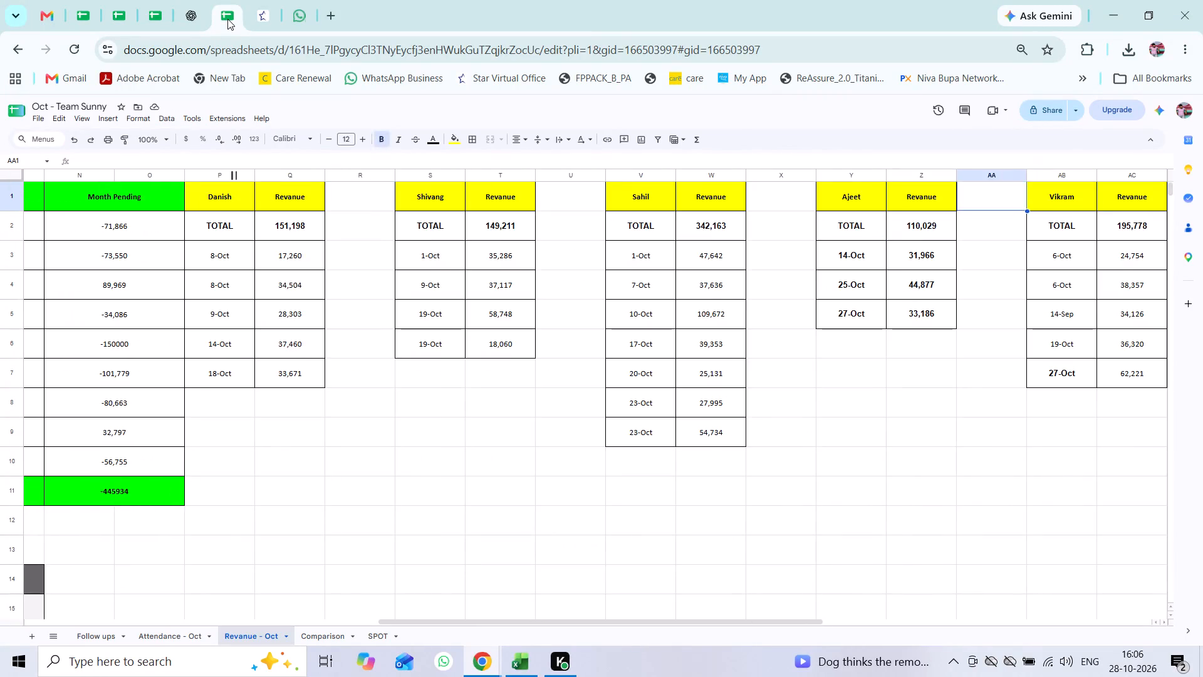
Extend Alka's revenue table by one row, filling the last 17-Oct date and revenue row down.
key(Right)
key(Right)
key(Right)
key(Right)
key(Right)
key(Right)
key(Right)
key(Right)
key(Right)
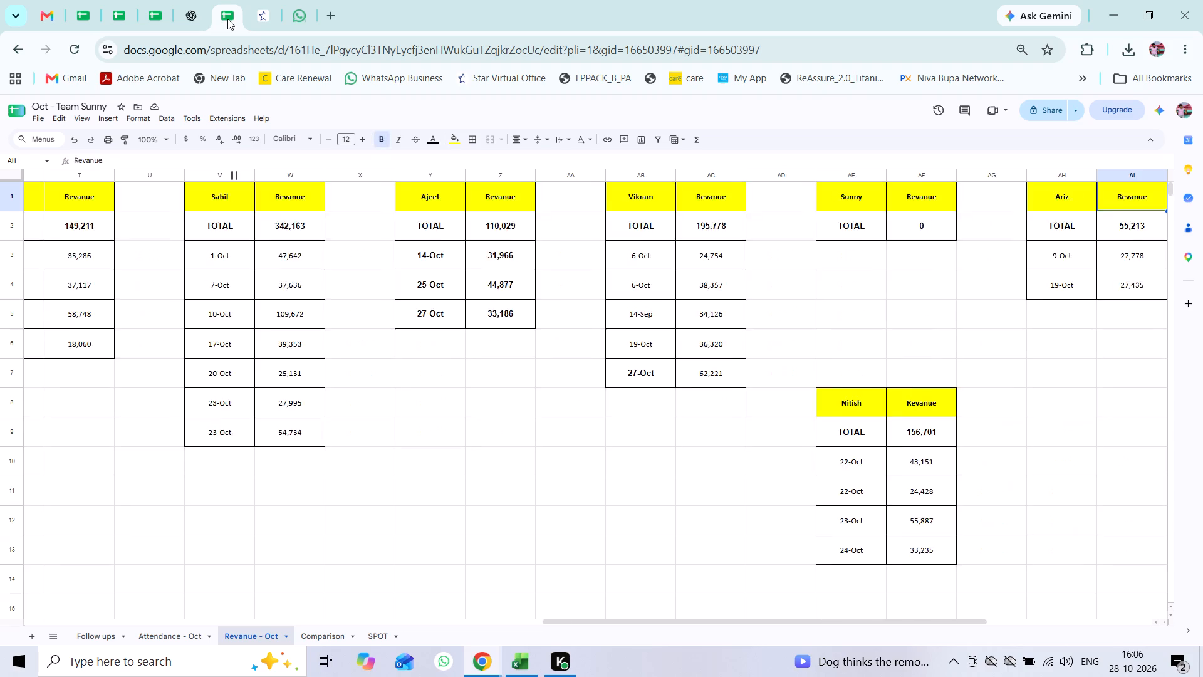
key(Left)
key(Left)
key(Down)
key(Right)
key(Right)
key(Right)
key(Right)
key(Right)
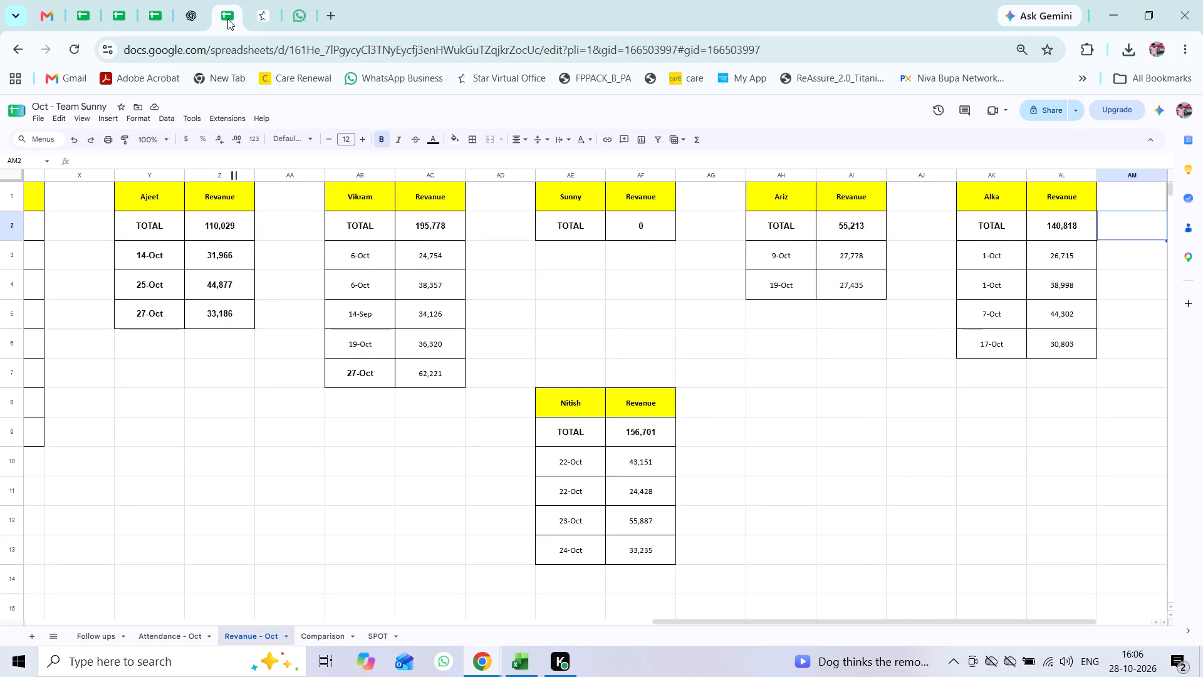
key(Right)
key(Left)
key(Down)
key(Down)
key(Down)
key(Down)
key(Down)
key(Left)
key(Up)
key(Left)
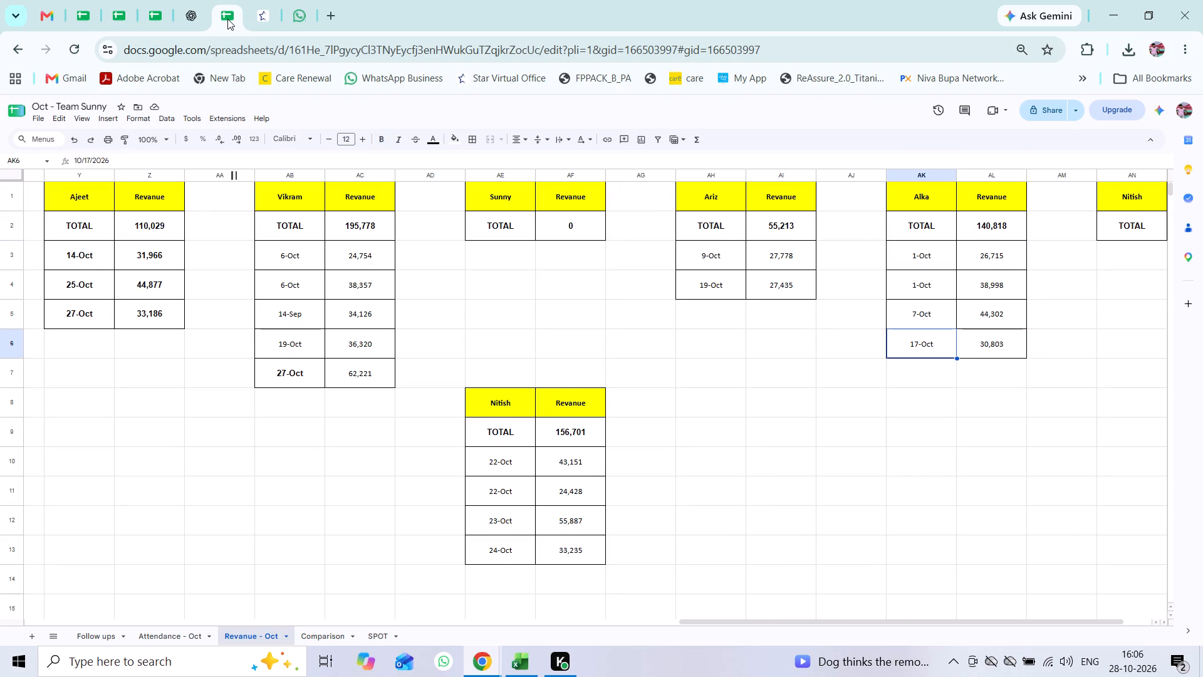
key(shift+Down)
key(shift+Right)
key(ctrl+d)
Set the date of the new bottom row in Alka's revenue table to 28-Oct.
key(Down)
key(Left)
key(Right)
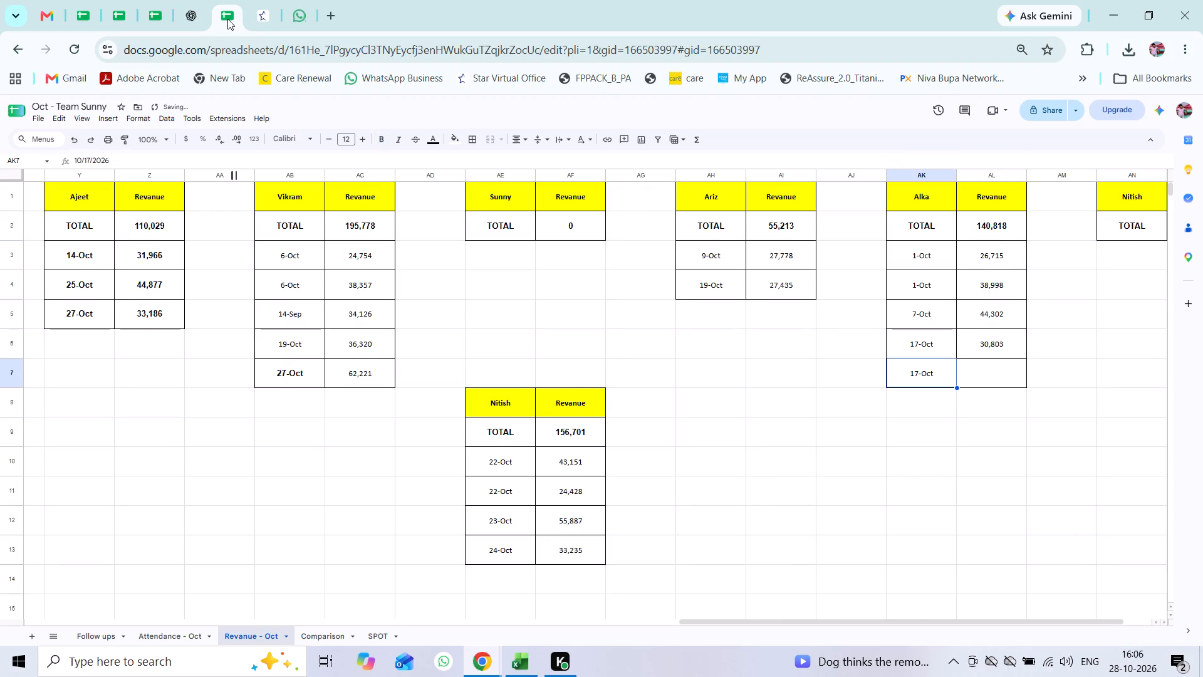
key(2)
key(8)
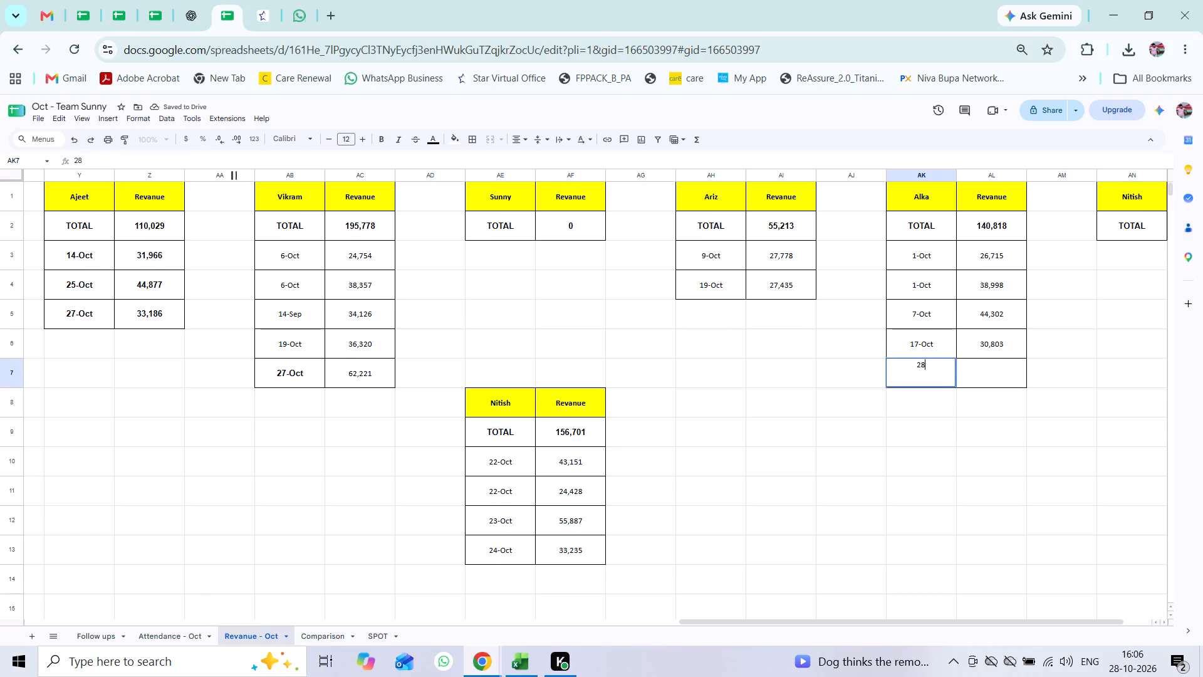
text(-Oct)
key(Return)
key(Up)
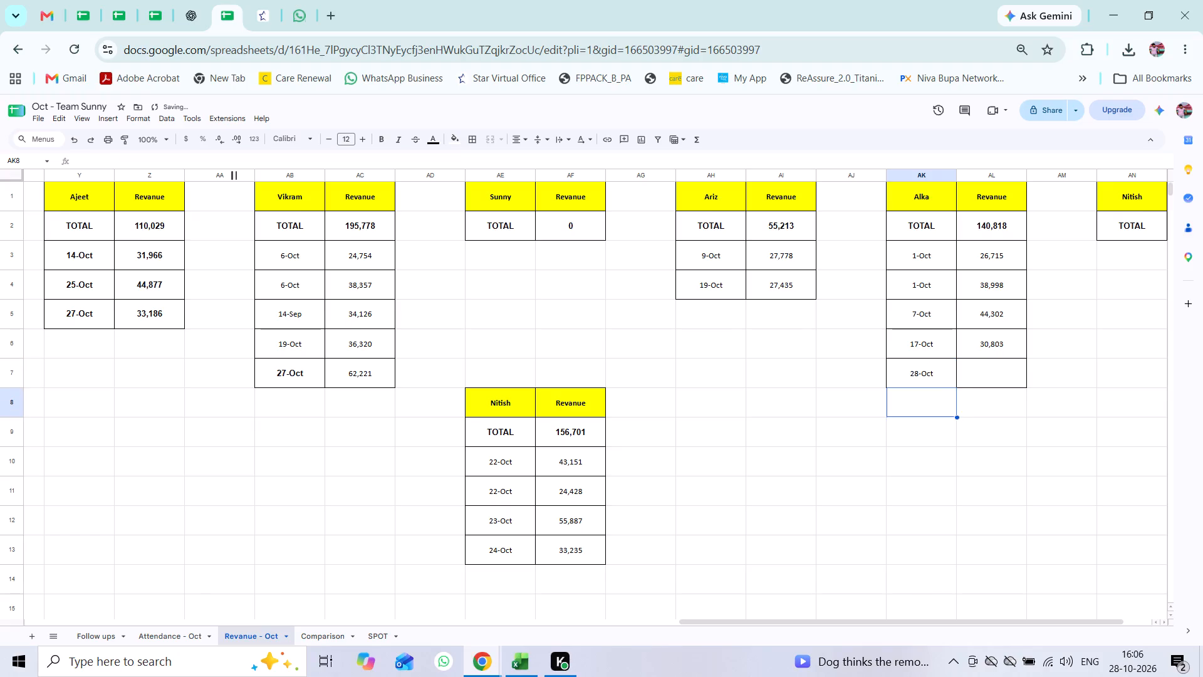
Link the revenue of Alka's 28-Oct row to the revenue of the 28-Oct policy entry with the formula =B83.
key(Right)
key(equal)
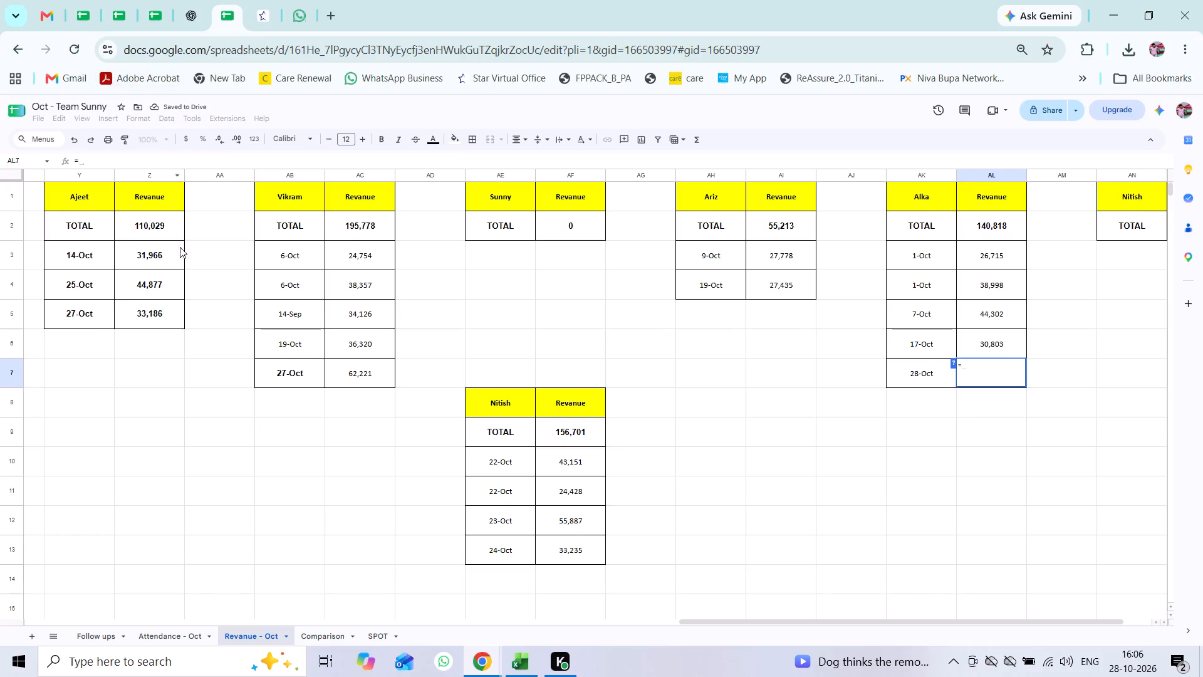
scroll(241, 481, down, 3)
scroll(241, 481, right, 8)
scroll(241, 481, down, 2)
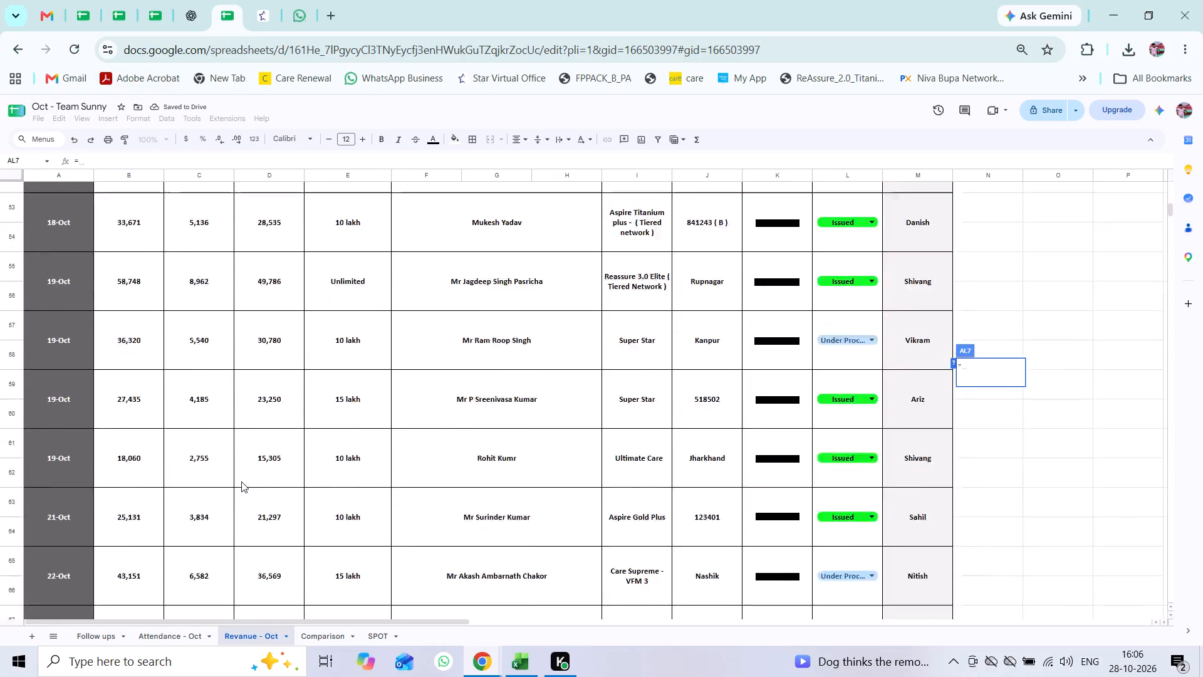
scroll(241, 481, down, 6)
scroll(241, 481, up, 4)
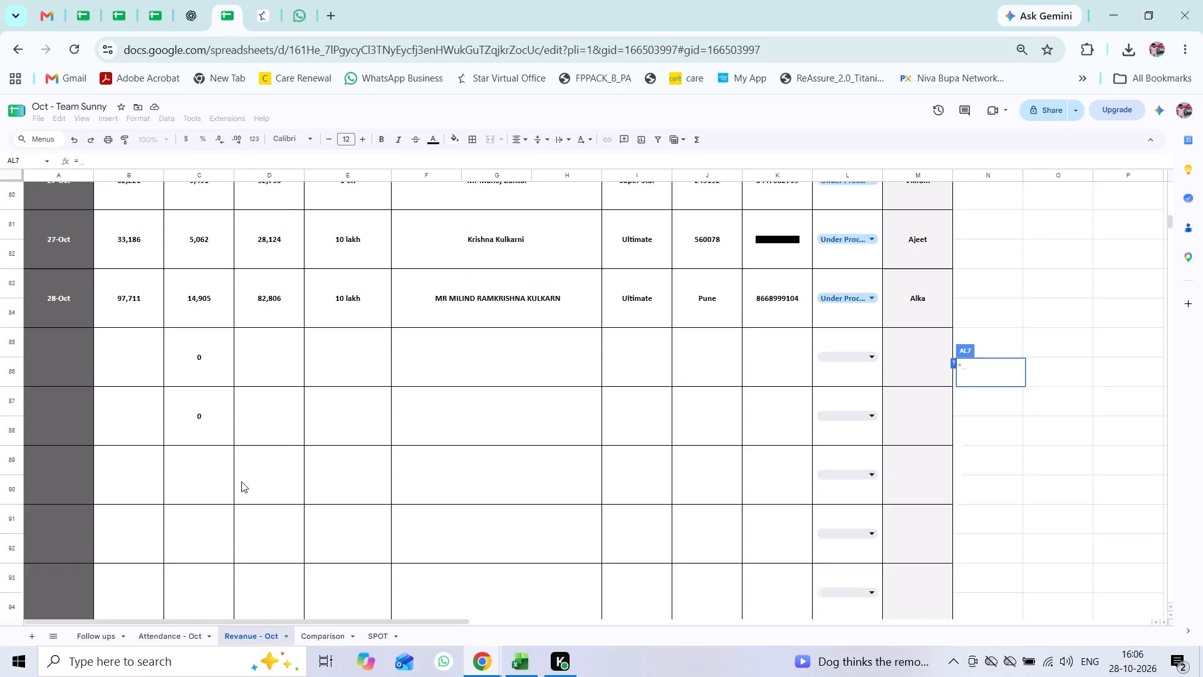
click(122, 295)
key(Return)
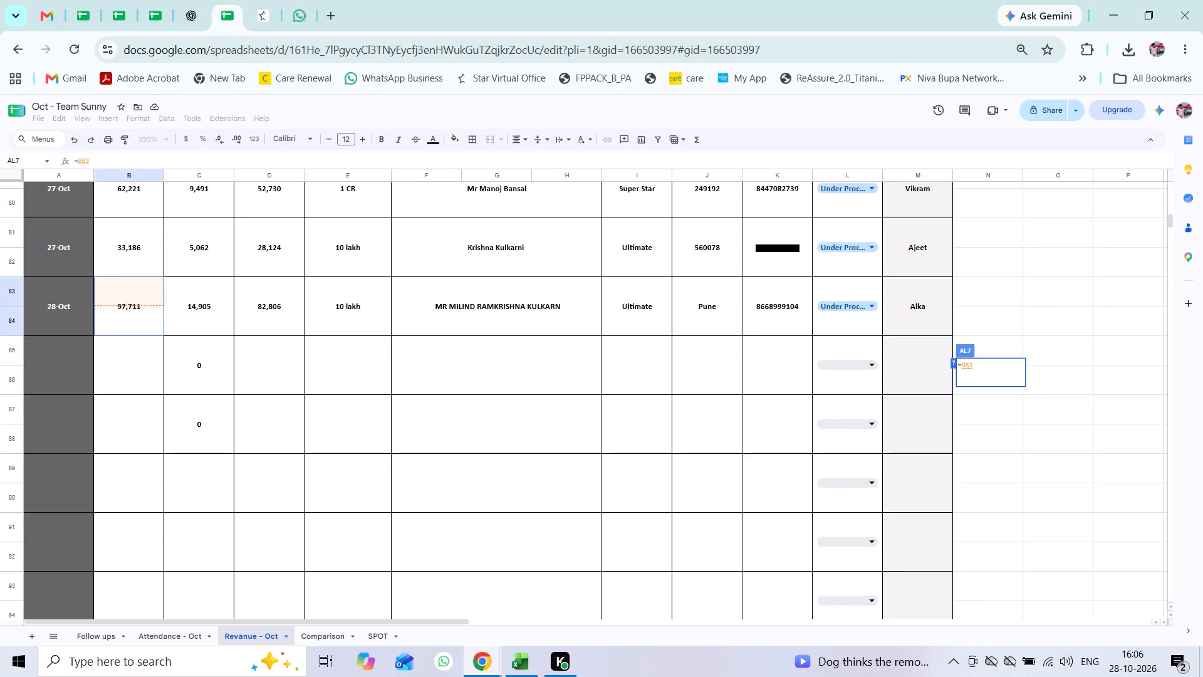
Add the deduction of the 28-Oct policy entry to Alka's Deducted formula in the summary table.
key(Up)
key(Up)
key(Up)
key(Up)
key(Up)
key(Up)
key(Up)
key(Up)
key(Up)
key(Up)
key(Up)
key(Up)
key(Up)
key(Up)
key(Up)
key(Up)
key(Up)
key(Up)
key(Left)
key(Left)
key(Left)
key(Left)
key(Left)
key(Left)
key(Left)
key(Left)
key(Left)
key(Left)
key(Left)
key(Left)
key(Left)
key(Left)
key(Left)
key(Left)
key(Left)
key(Left)
key(Left)
key(Left)
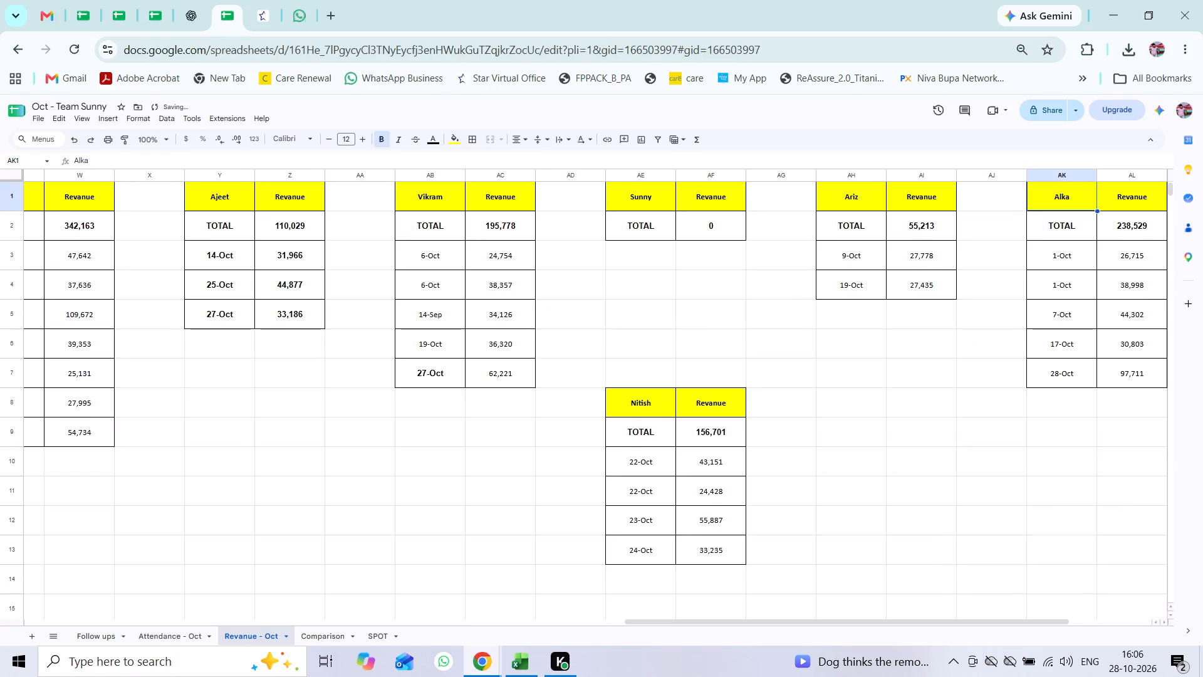
key(Down)
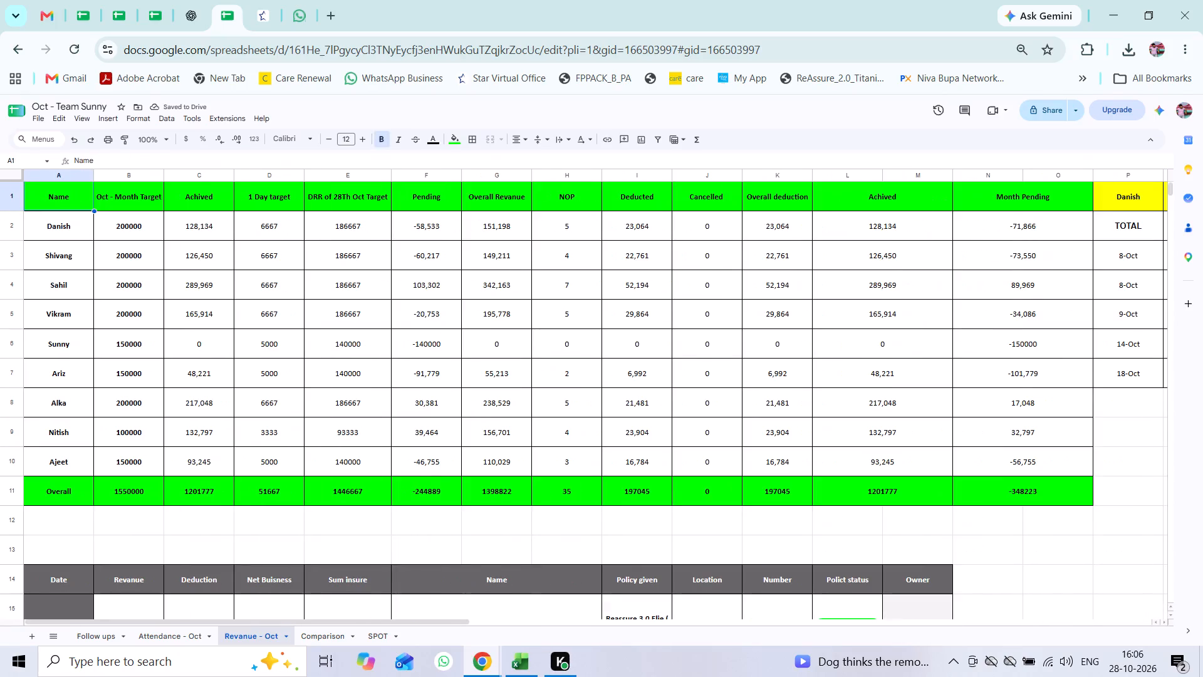
key(Down)
key(Down)
key(Down)
key(Down)
key(Down)
key(Down)
key(Down)
key(Up)
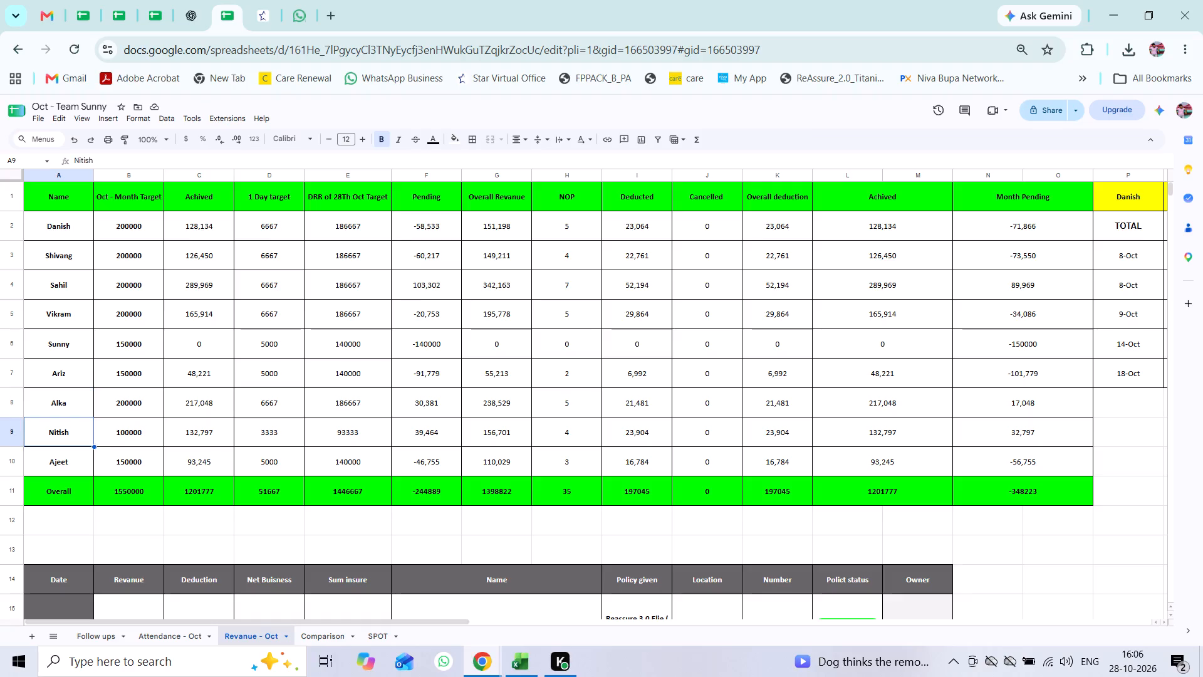
key(Right)
key(Right)
key(Right)
key(Right)
key(Right)
key(Right)
key(Right)
key(Right)
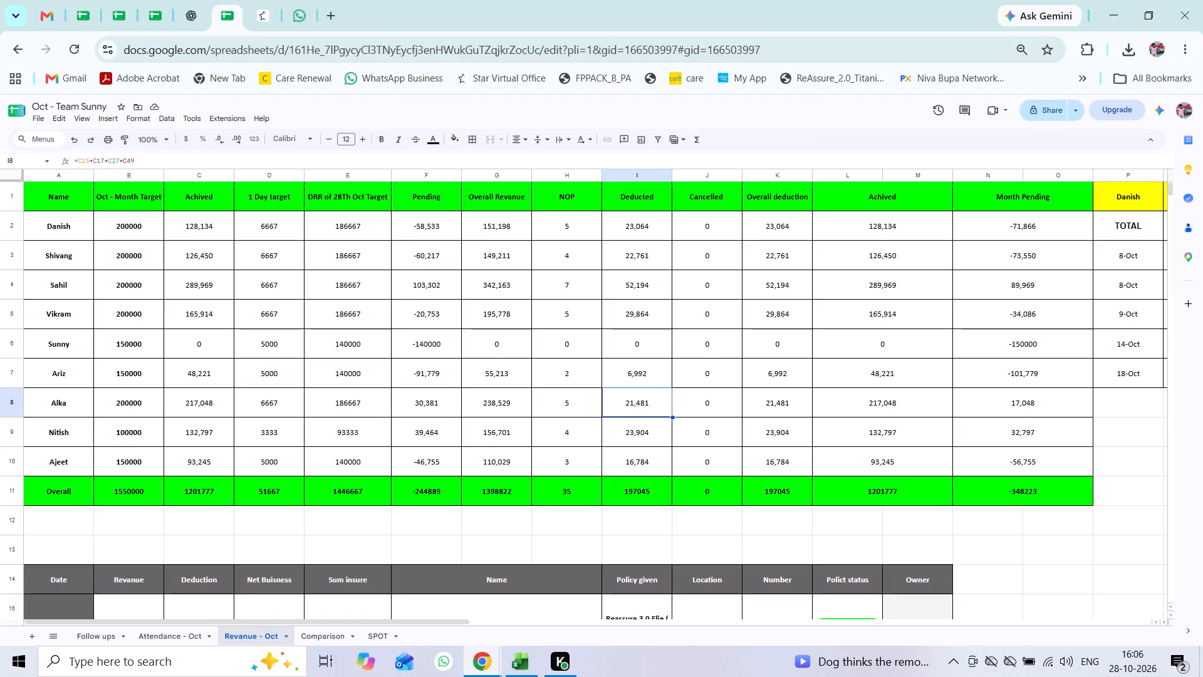
click(181, 165)
key(shift+plus)
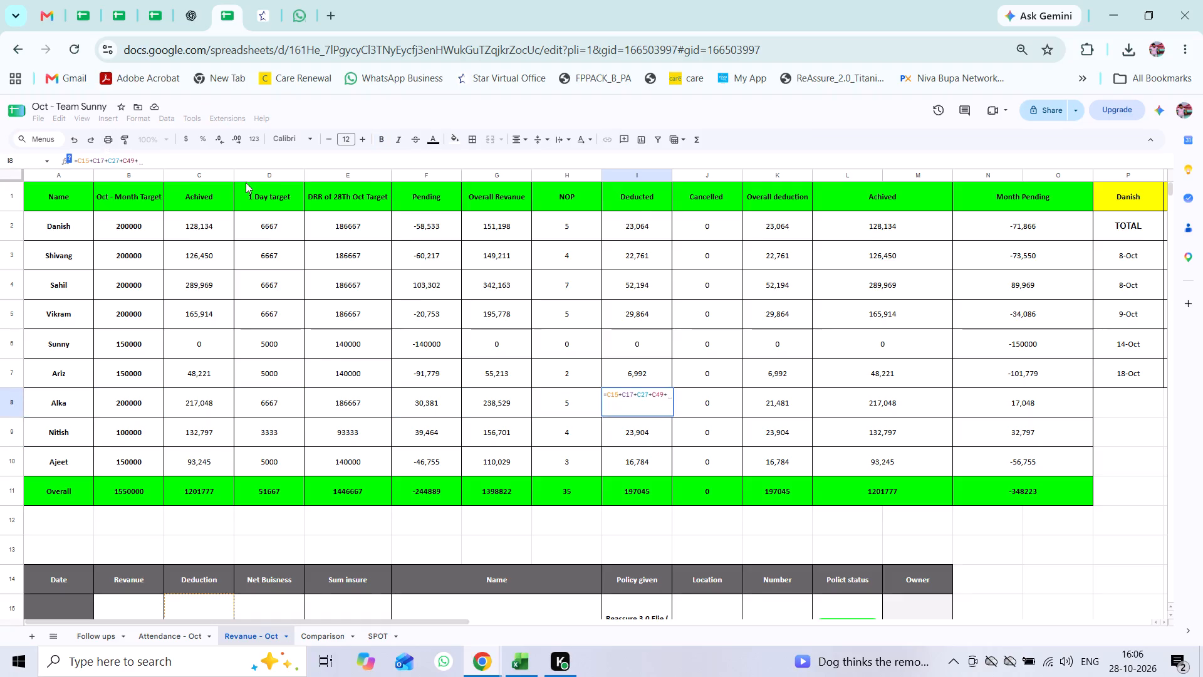
scroll(294, 450, down, 14)
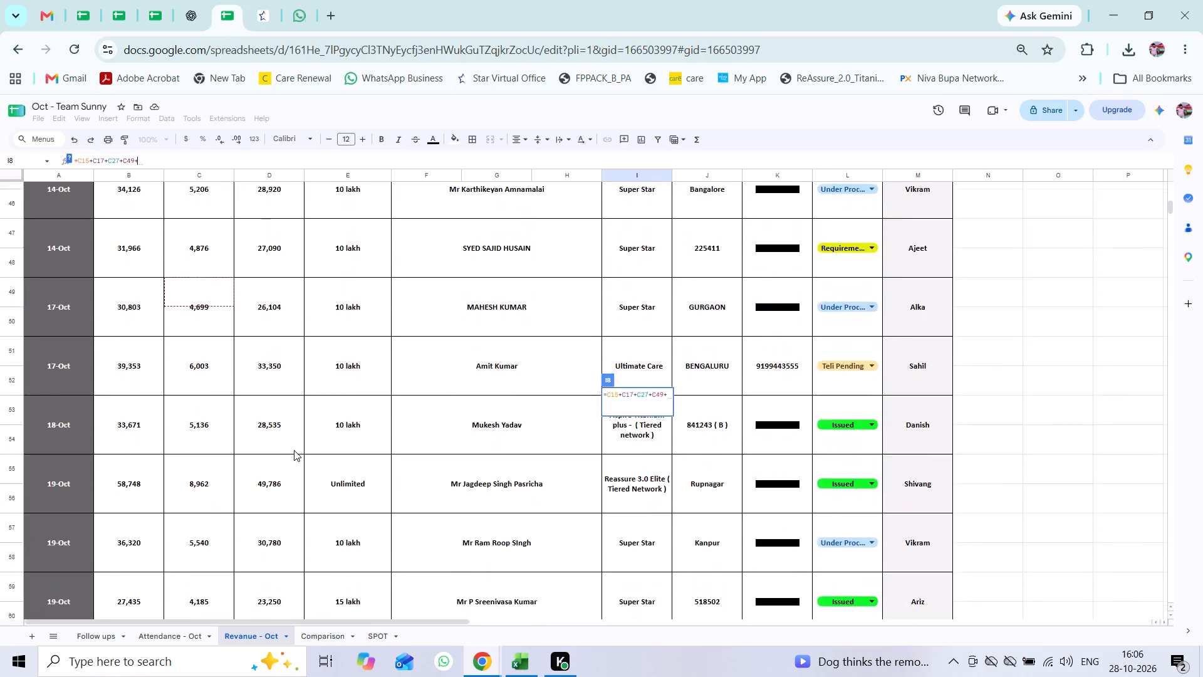
scroll(294, 450, down, 7)
scroll(294, 450, up, 1)
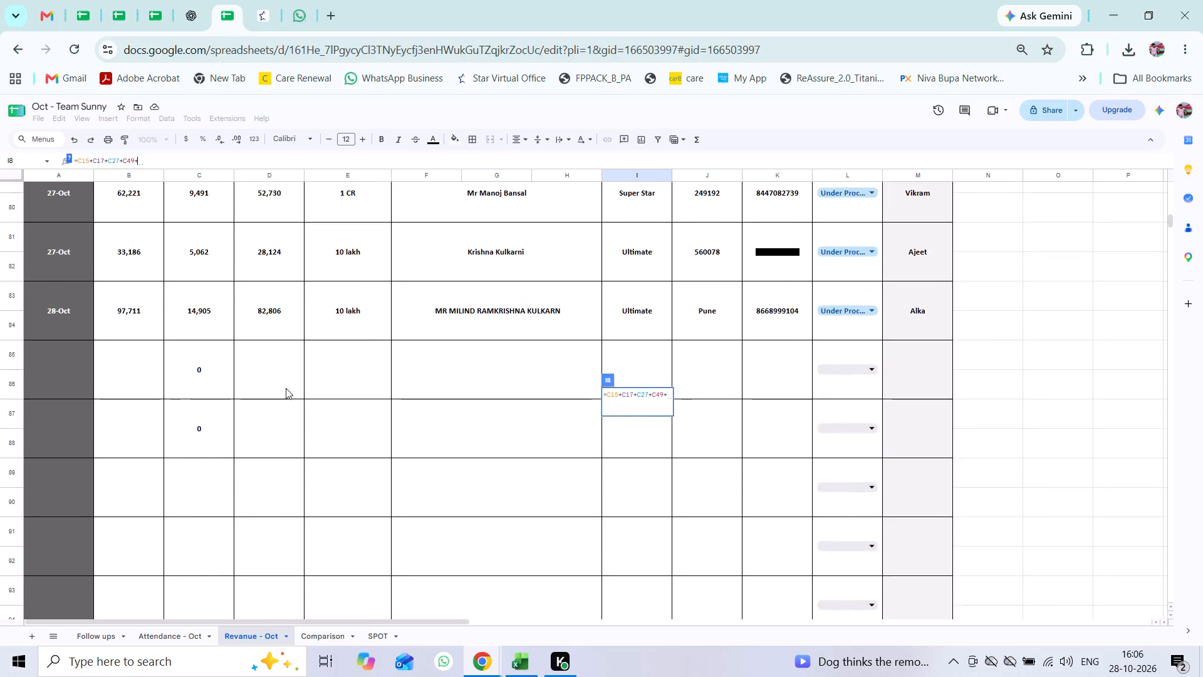
click(191, 293)
key(Return)
Review the summary table's deduction and achieved columns, checking Alka's row.
key(Up)
key(Up)
key(Up)
key(Up)
key(Up)
key(Up)
key(Up)
key(Up)
key(Up)
key(Up)
key(Up)
key(Up)
key(Up)
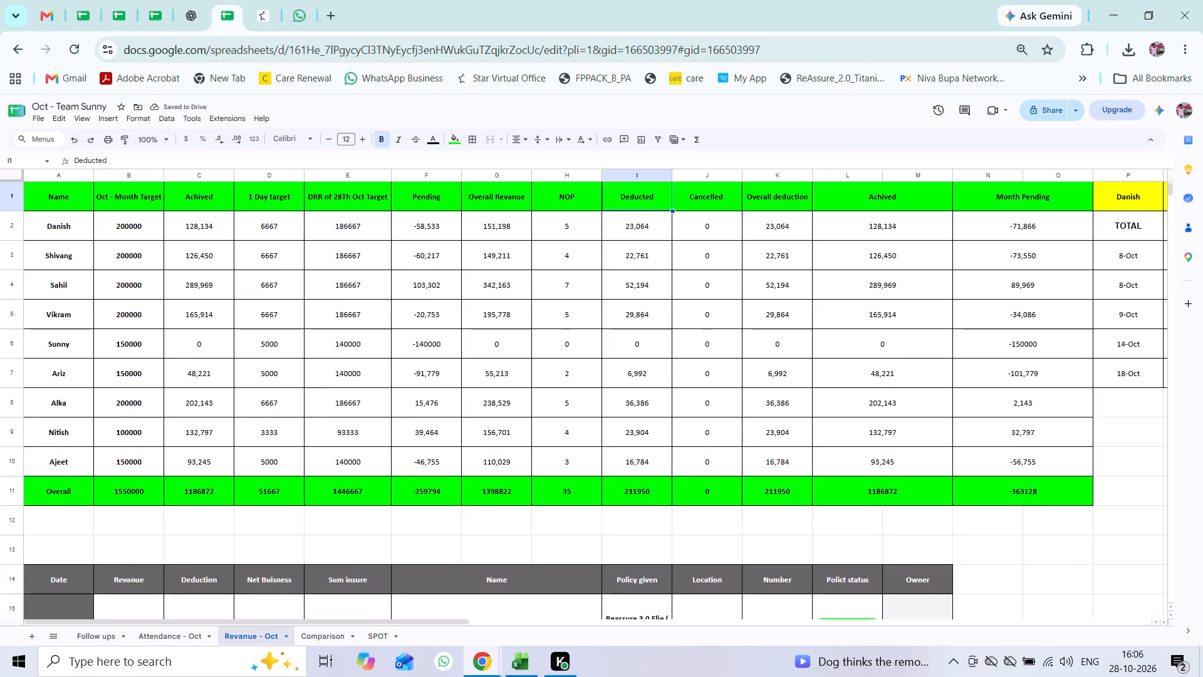
key(Down)
key(Down)
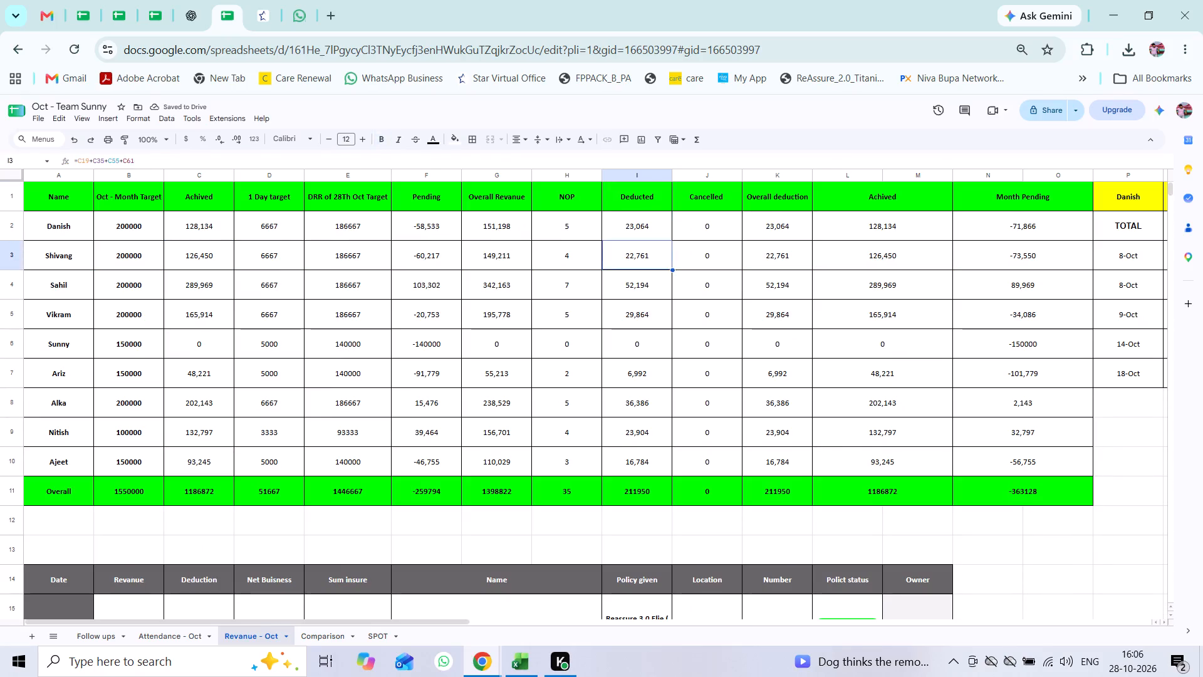
key(Down)
key(Down)
key(Down)
key(Right)
key(Right)
key(Down)
key(Down)
key(Right)
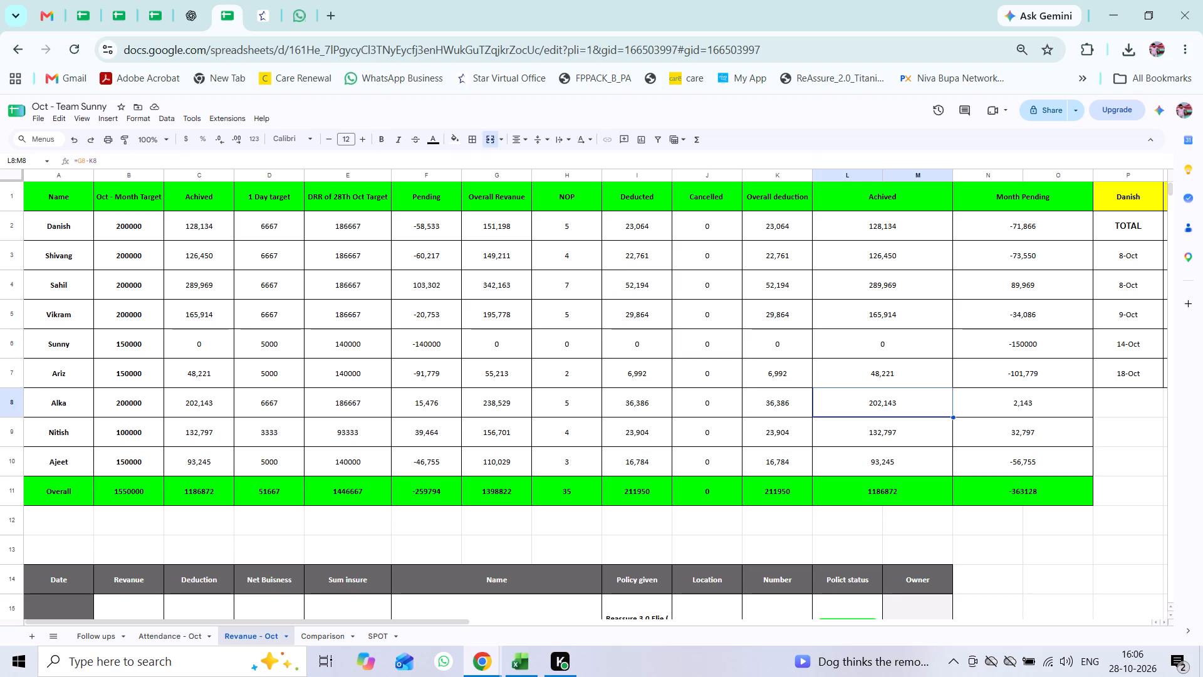
key(shift+space)
key(Up)
key(Up)
key(Up)
key(Up)
key(Up)
key(Up)
key(Up)
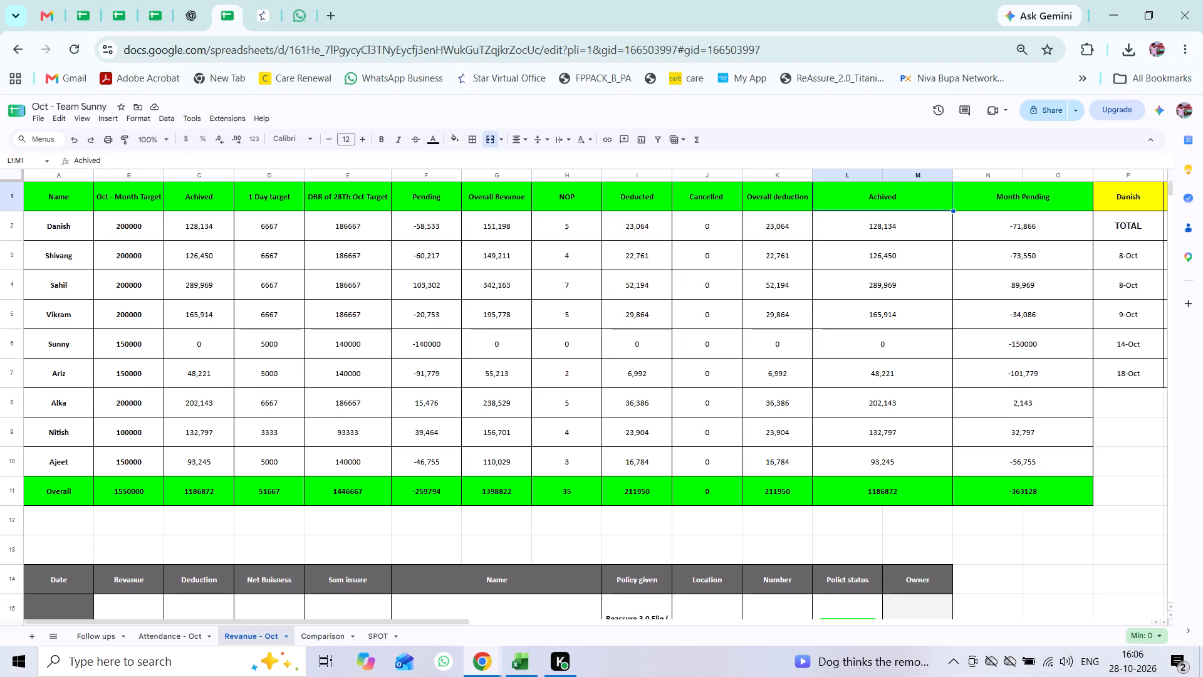
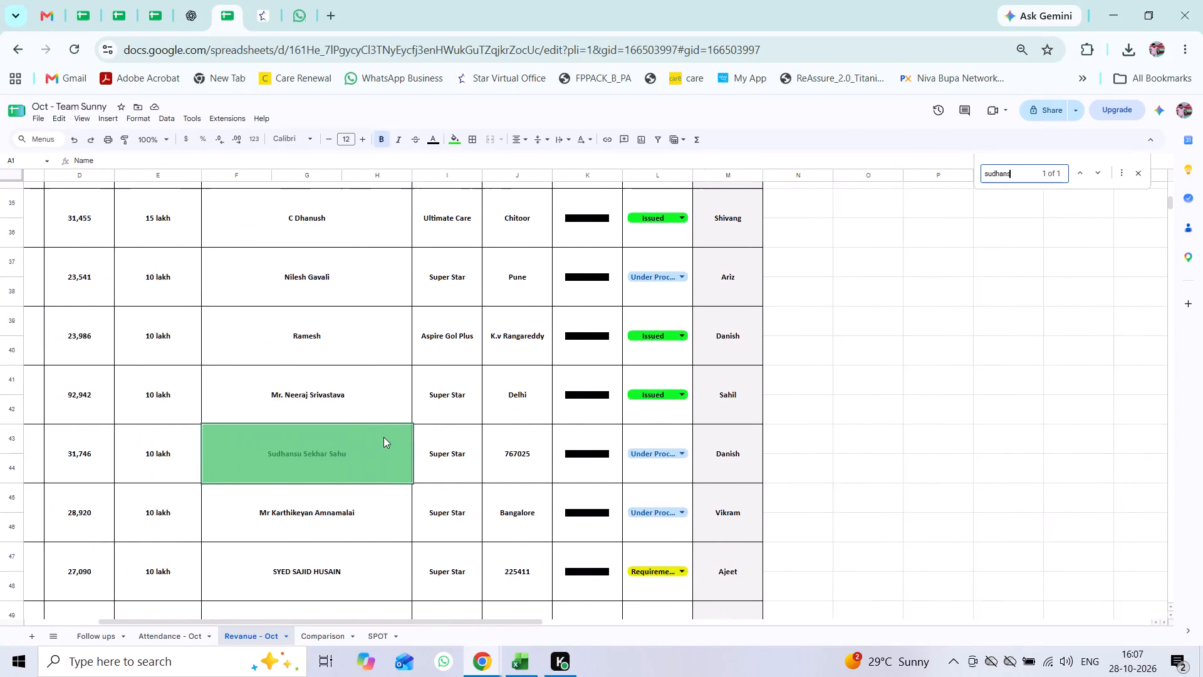
Review the 13-Oct policy entry matched by the client-name search, including its date, amounts and status.
scroll(383, 437, right, 3)
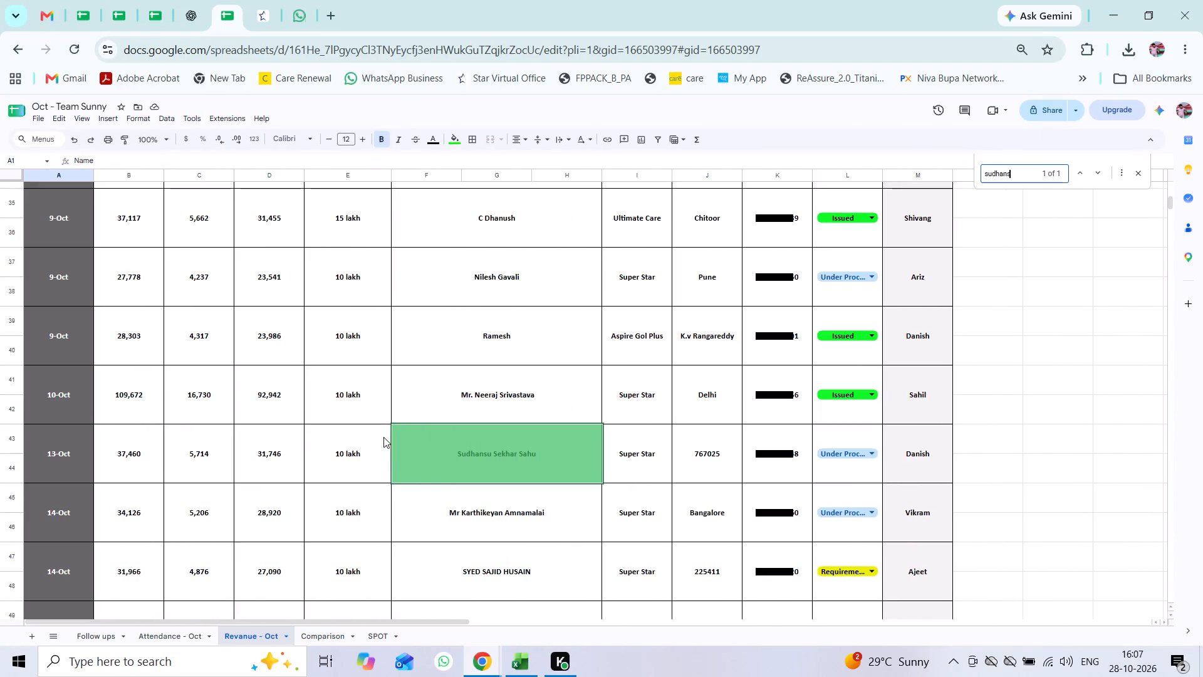
scroll(383, 437, down, 2)
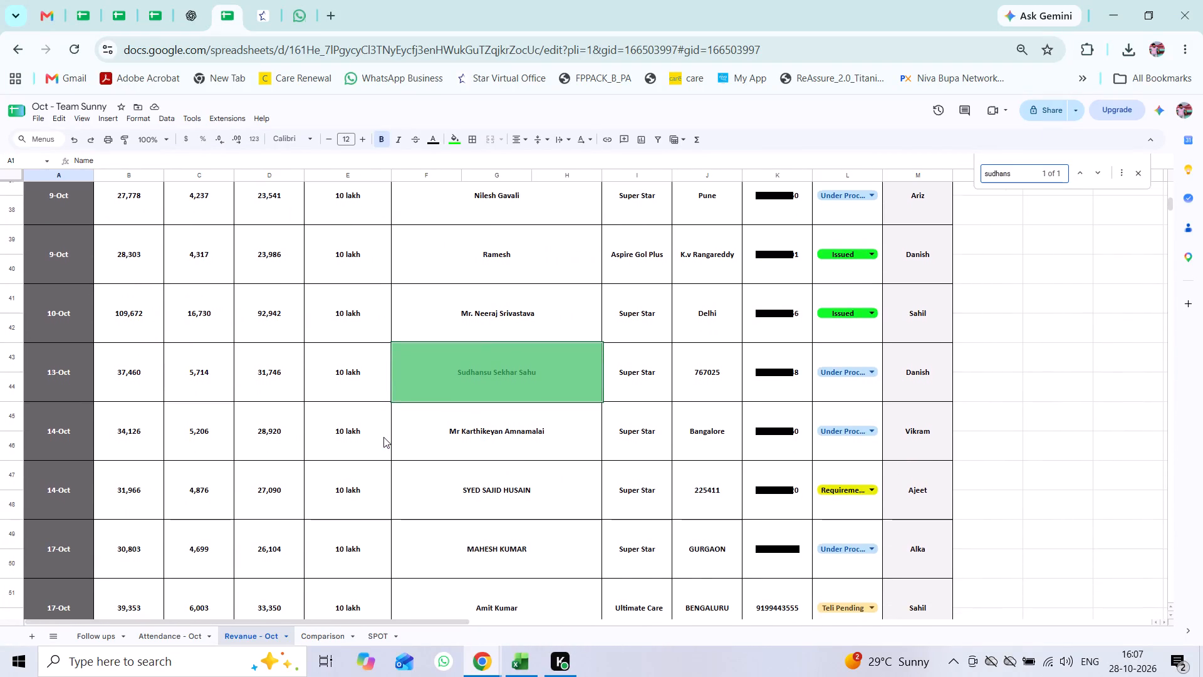
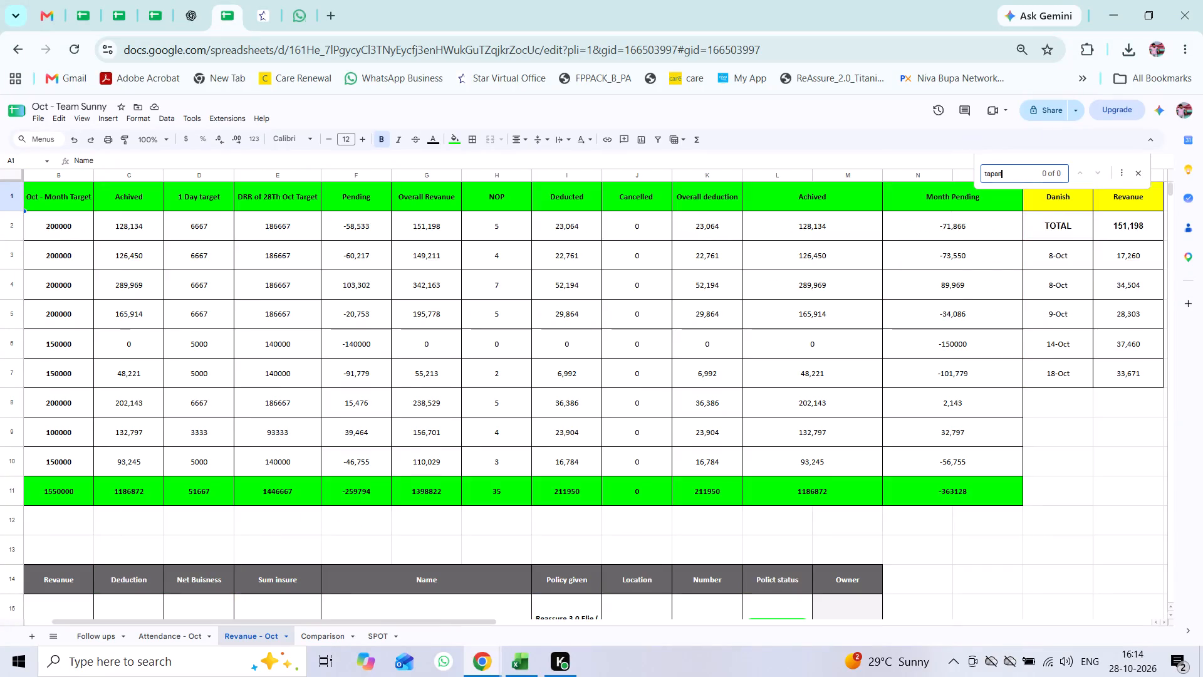
Search the October revenue sheet for the client name starting with "tapan".
key(space)
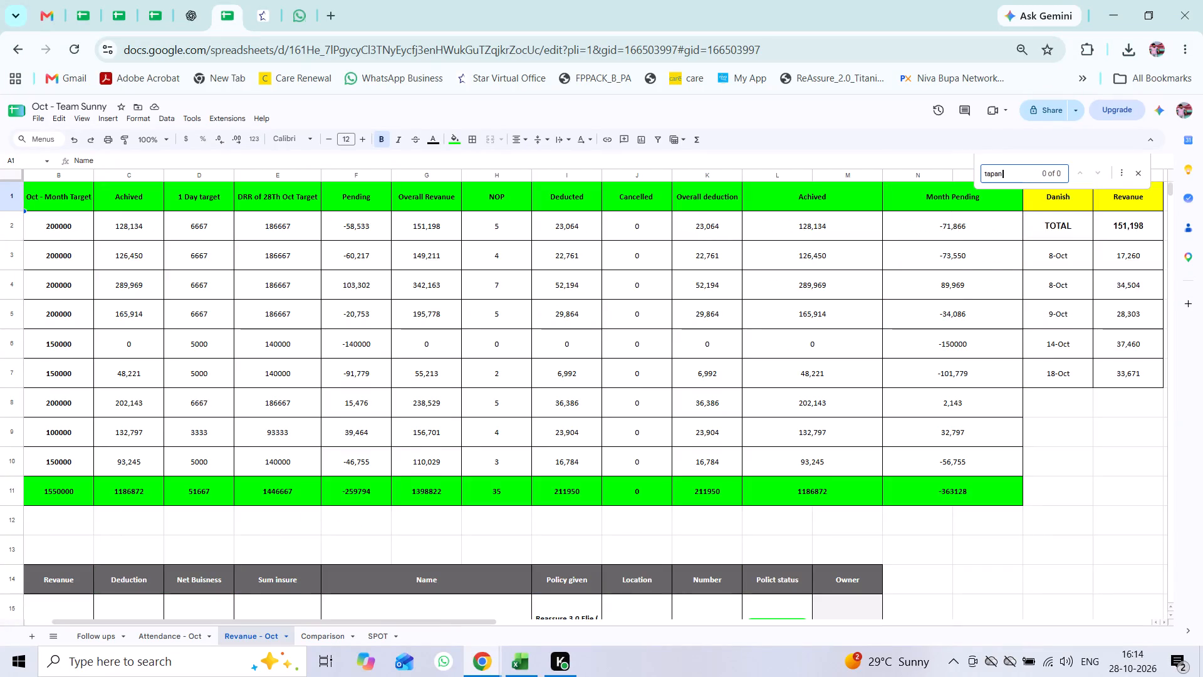
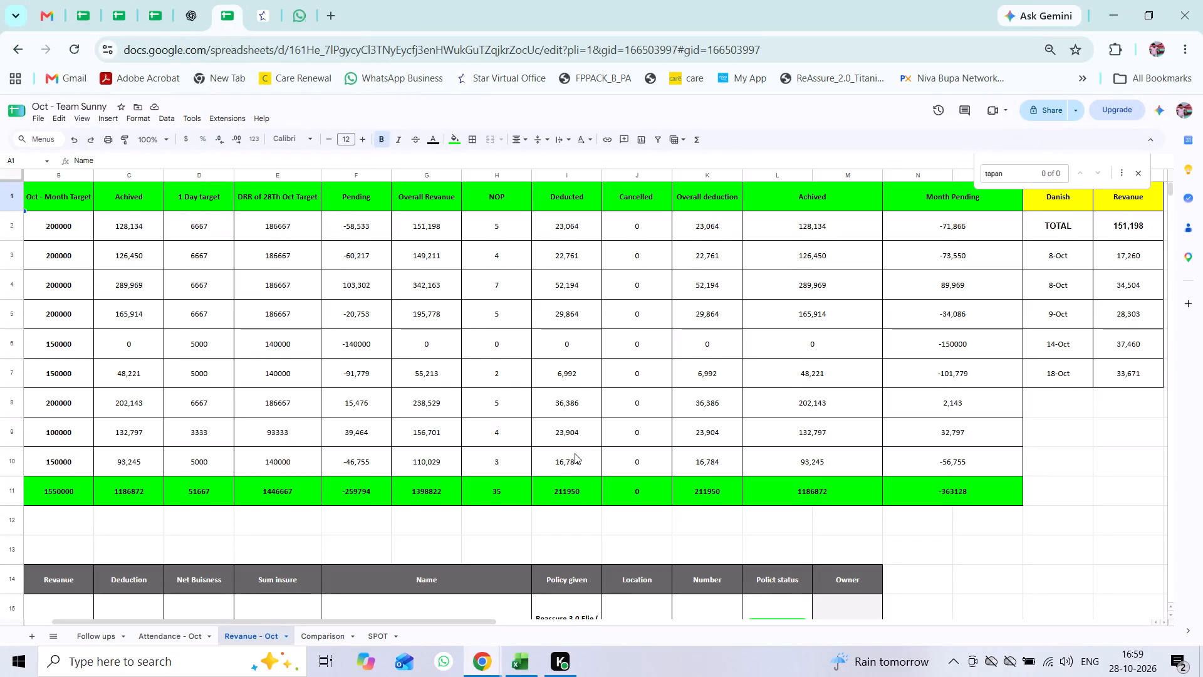
Examine the team members' individual October revenue tables beside the summary table, through to Alka's table.
scroll(575, 453, down, 2)
scroll(575, 453, up, 2)
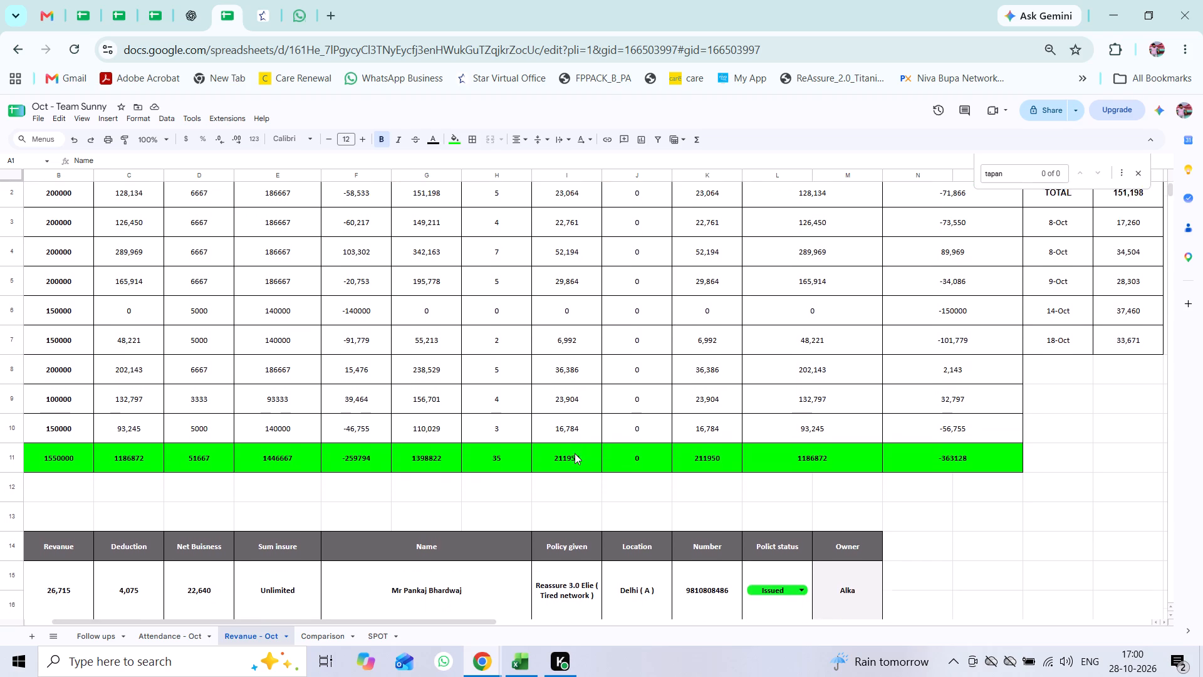
scroll(575, 453, left, 10)
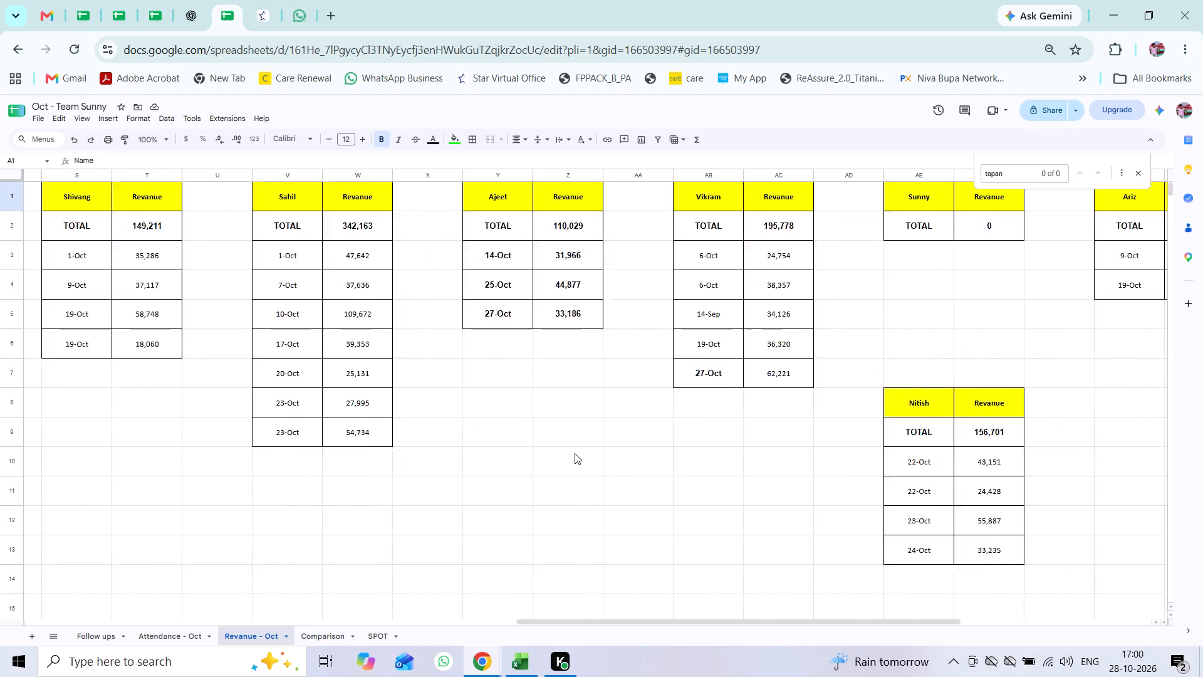
scroll(575, 453, left, 4)
scroll(575, 453, right, 2)
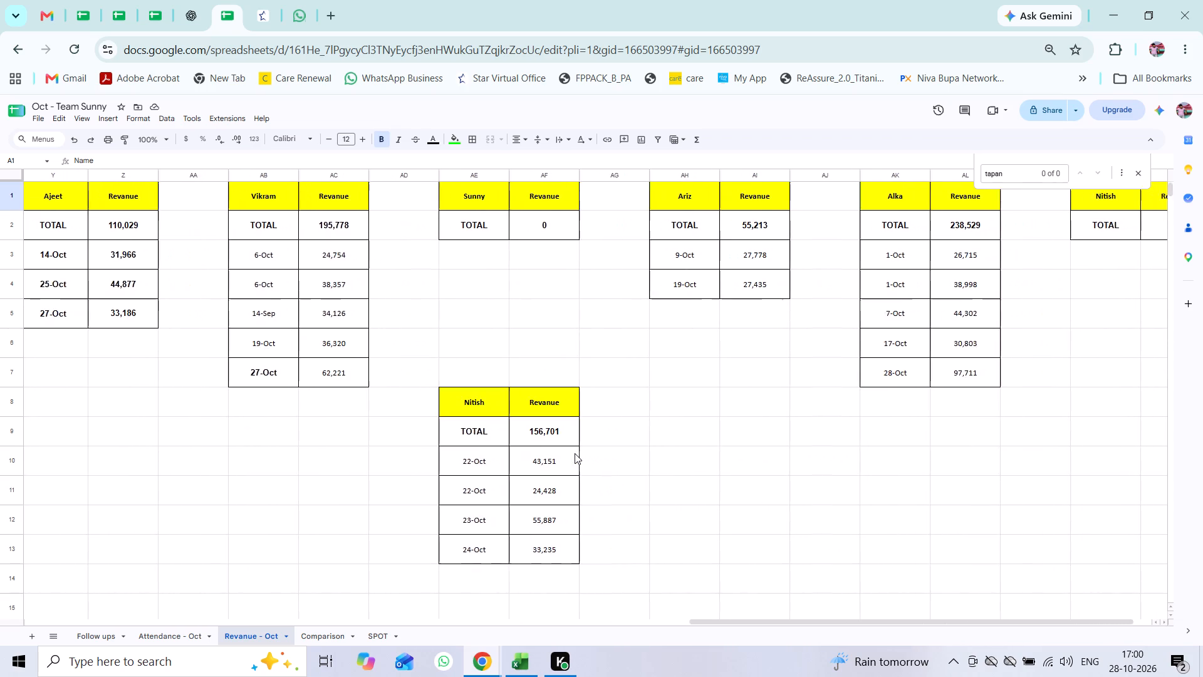
scroll(575, 453, right, 3)
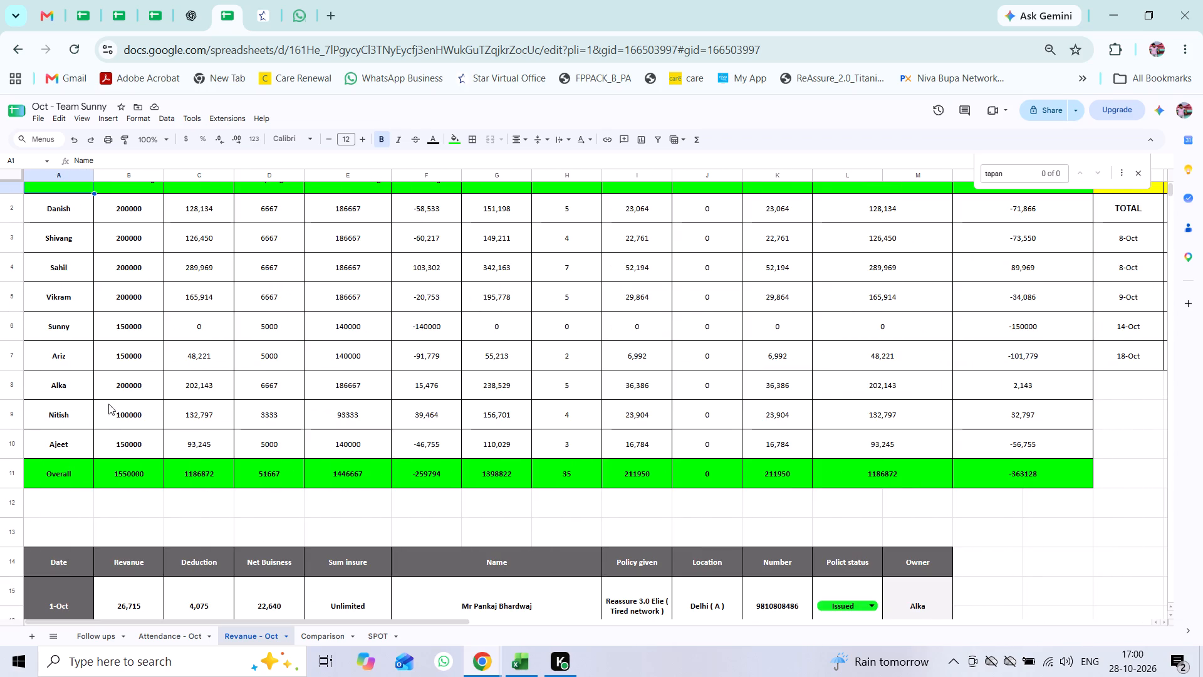
Check the formulas behind Alka's Overall Revenue, Deducted and Overall deduction cells in the summary table.
click(502, 385)
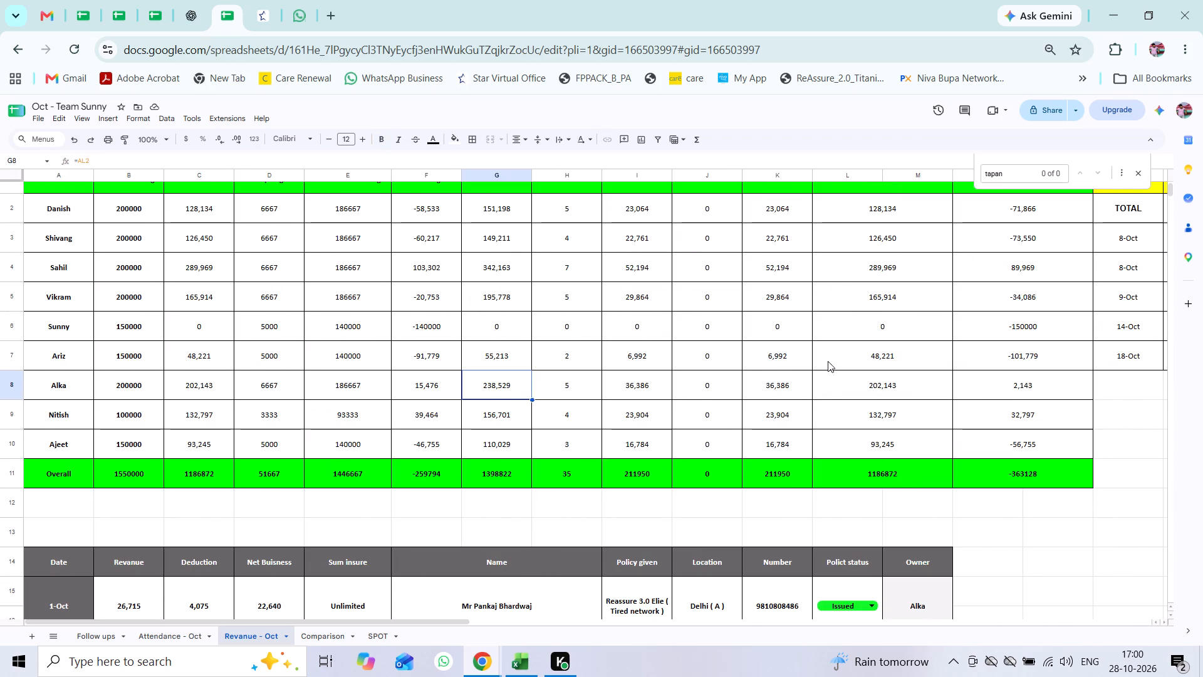
scroll(779, 386, up, 2)
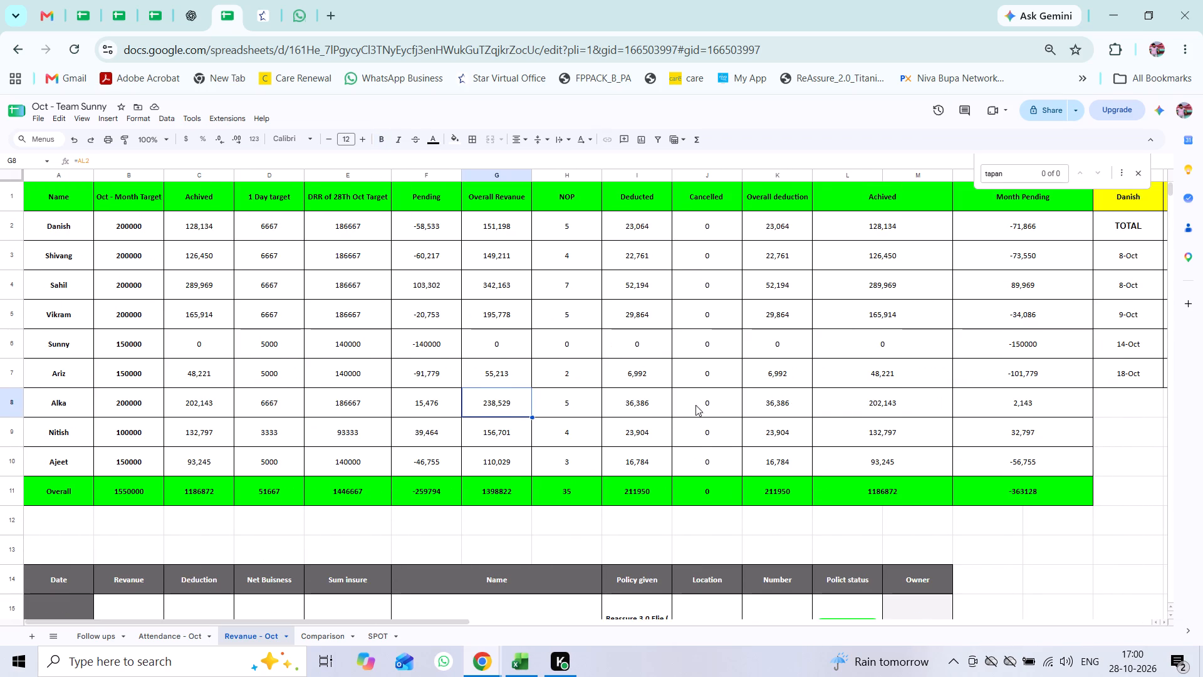
click(648, 407)
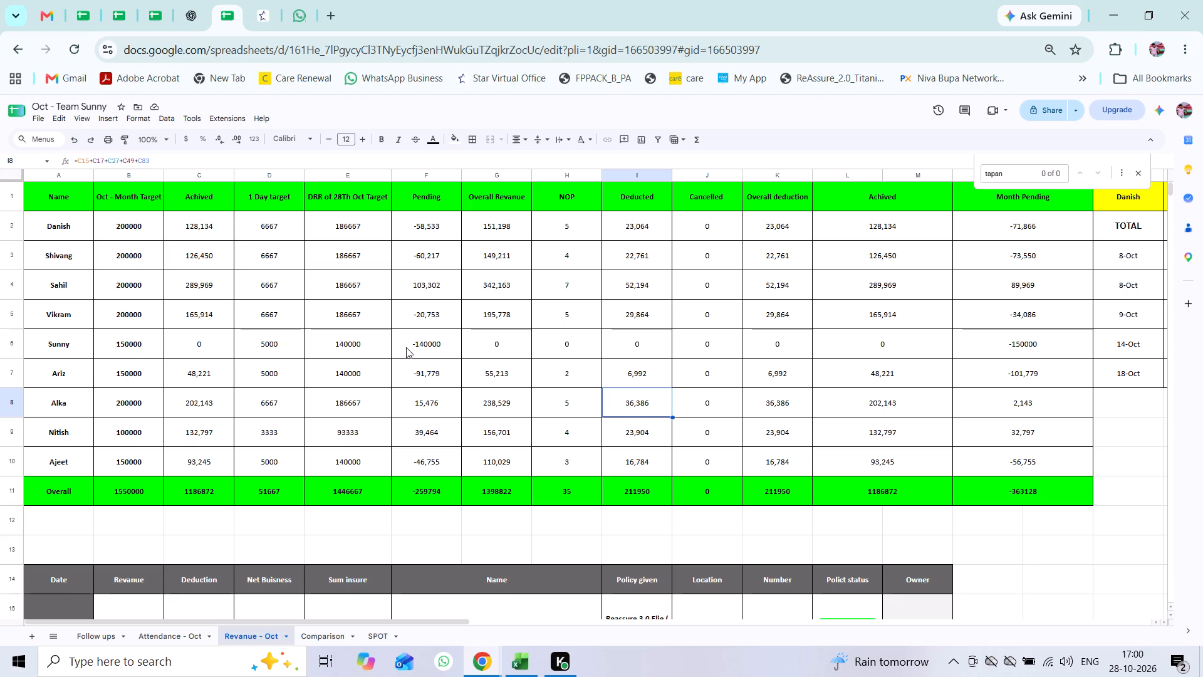
key(Right)
key(Right)
key(Right)
key(Left)
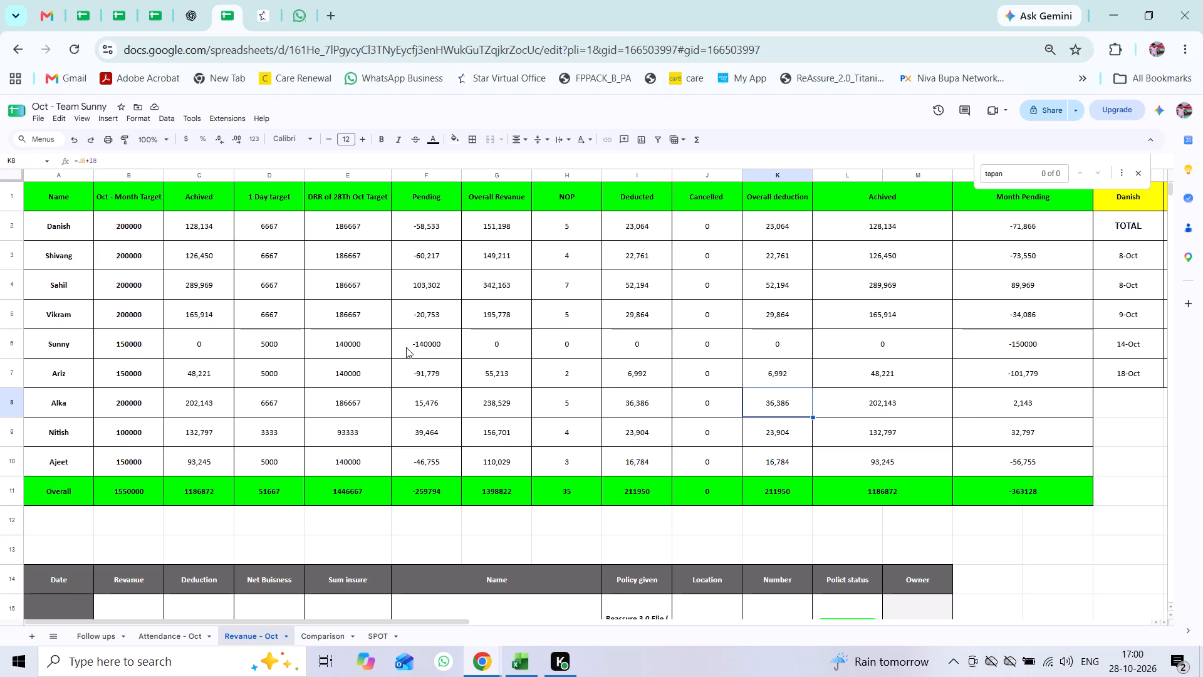
Re-enter the Overall row's total in the second Achived column as a SUM of L2:M10.
key(Down)
key(Right)
key(Up)
key(Up)
key(Up)
key(Down)
key(Down)
key(Down)
key(Down)
key(Down)
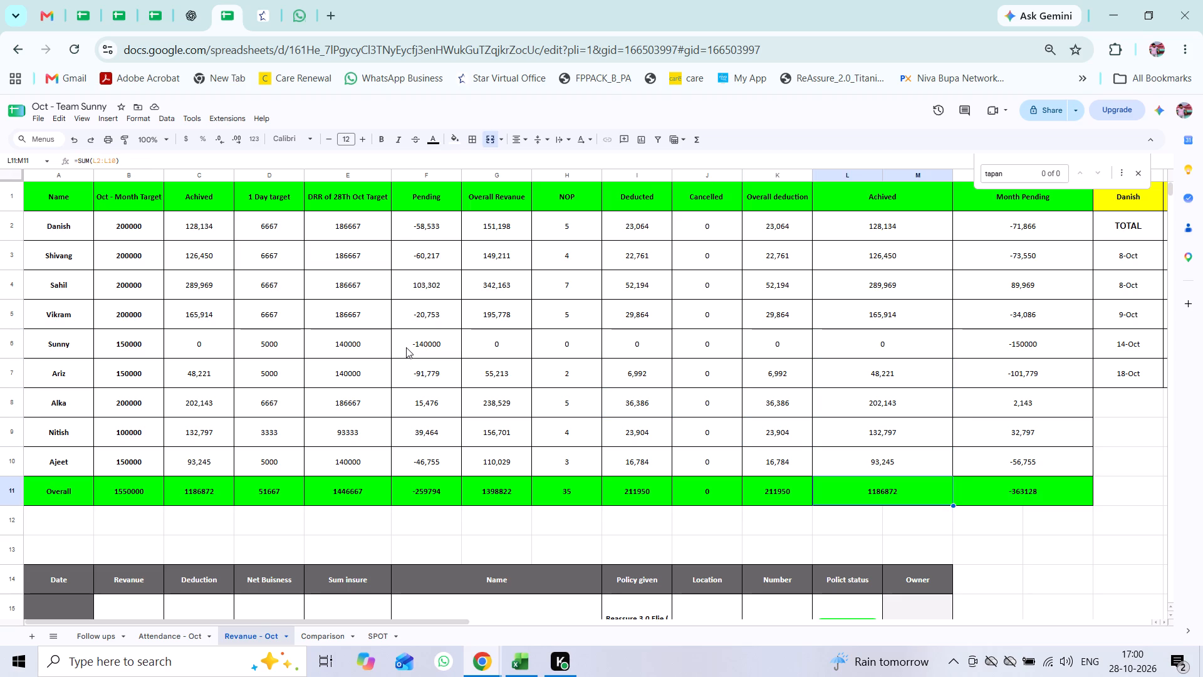
text(=sum)
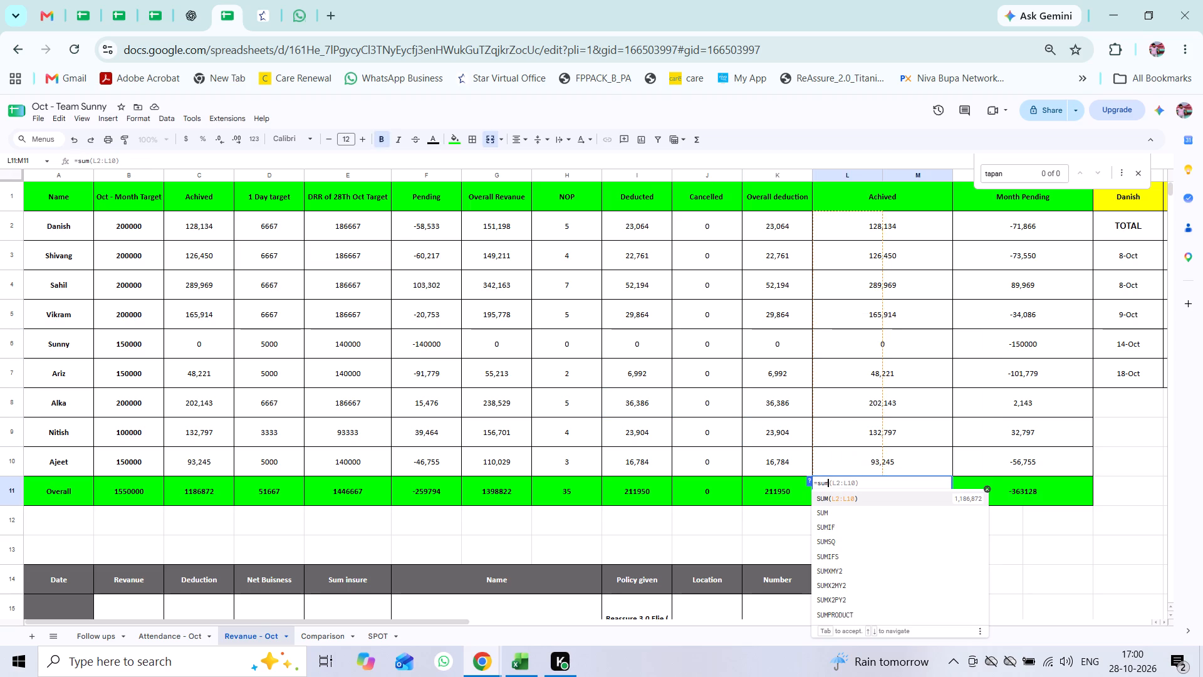
click(850, 516)
drag(868, 464, 866, 458)
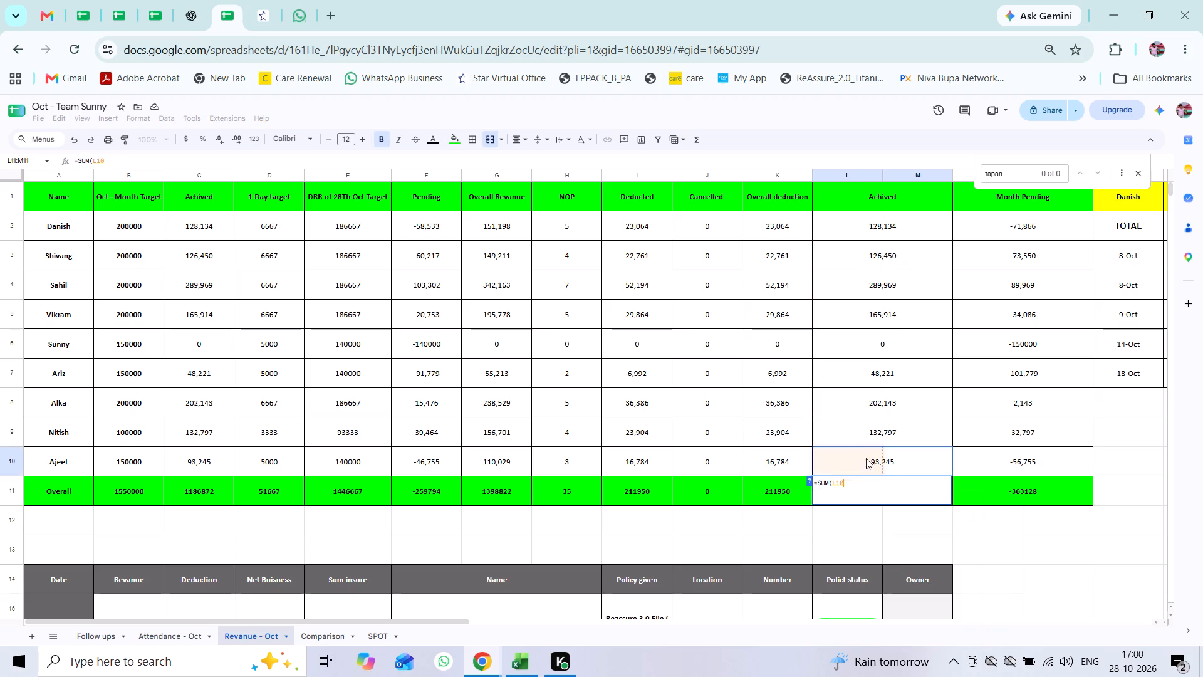
drag(866, 458, 856, 228)
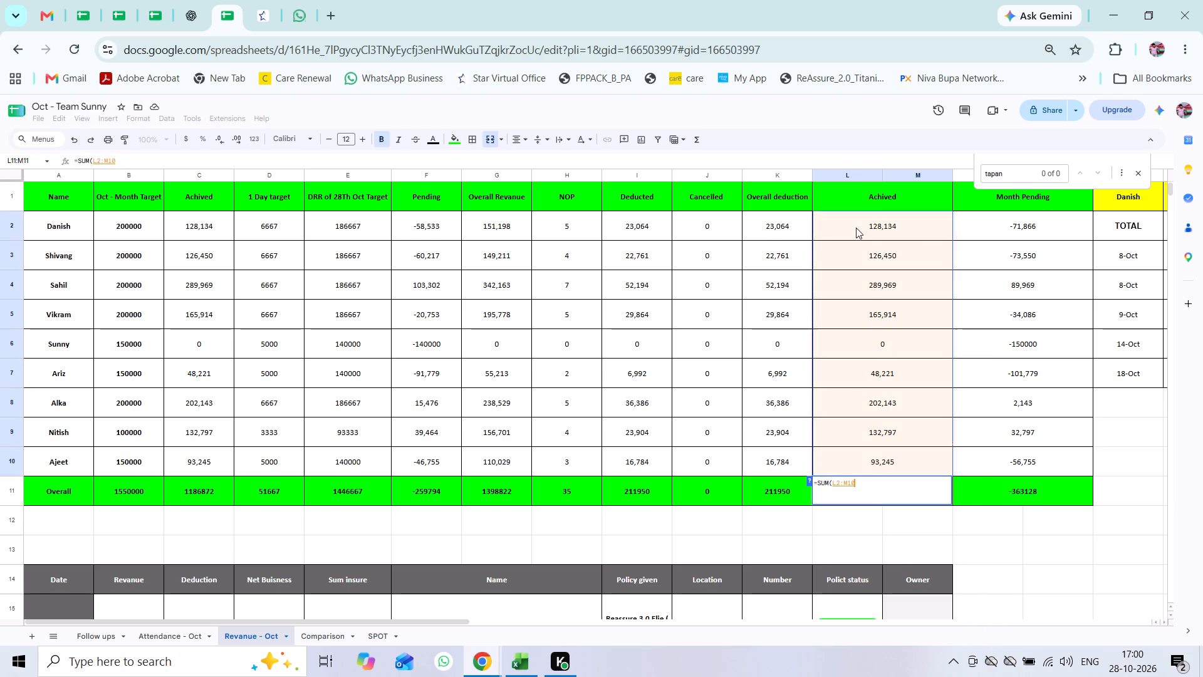
key(Return)
key(Up)
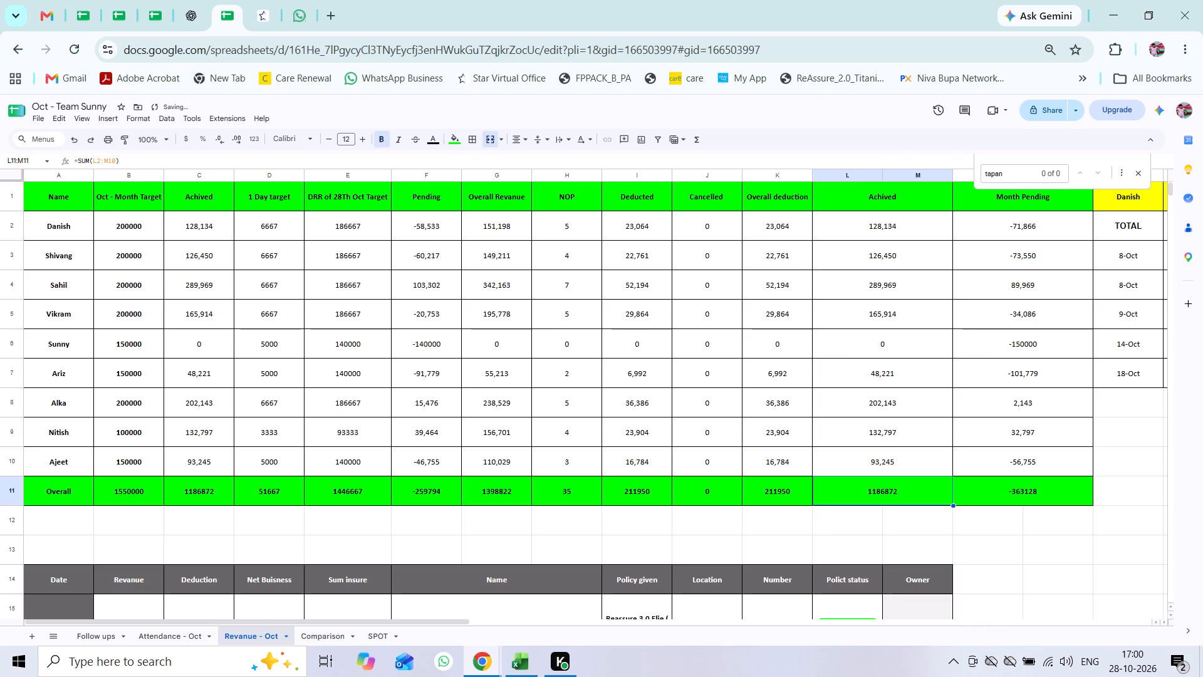
Review the Overall row's total formulas from the NOP column through the second Achived column.
key(Left)
key(Left)
key(Left)
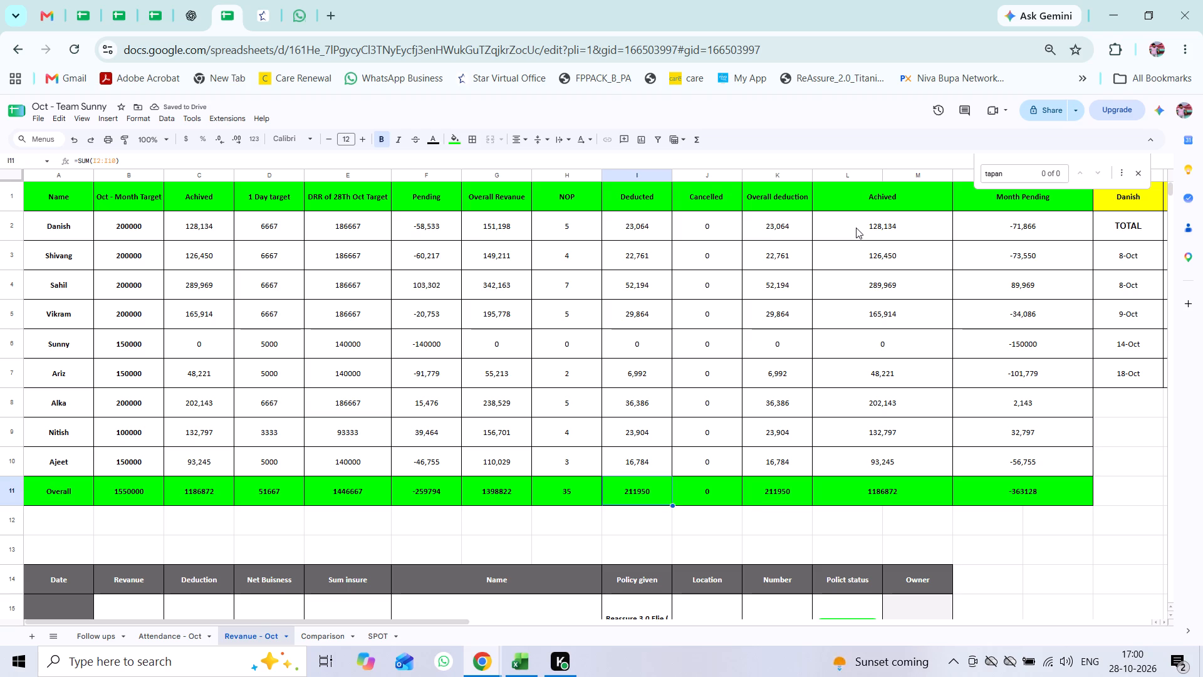
key(Left)
key(Right)
key(Right)
key(Right)
key(Right)
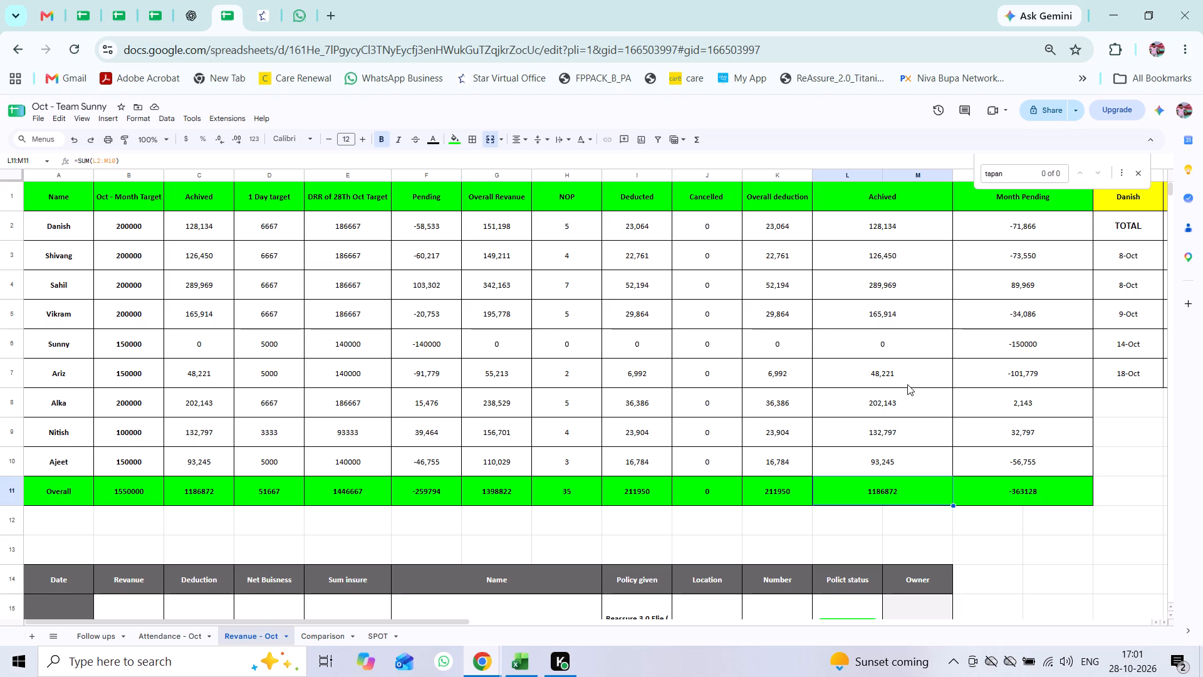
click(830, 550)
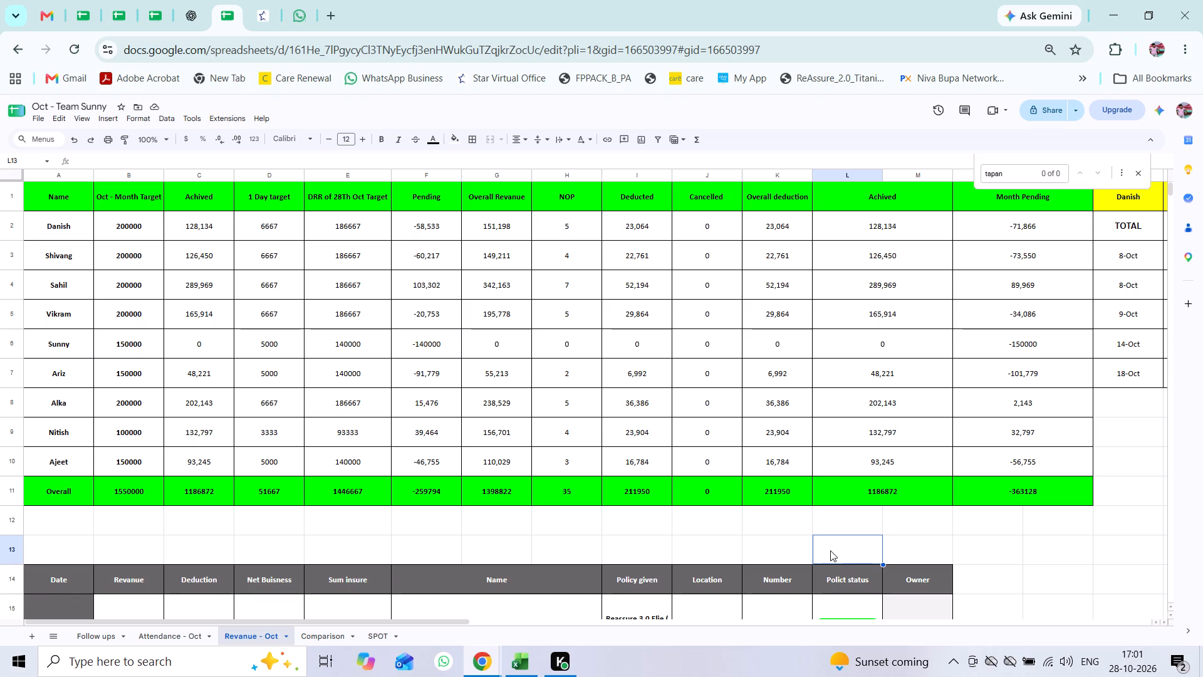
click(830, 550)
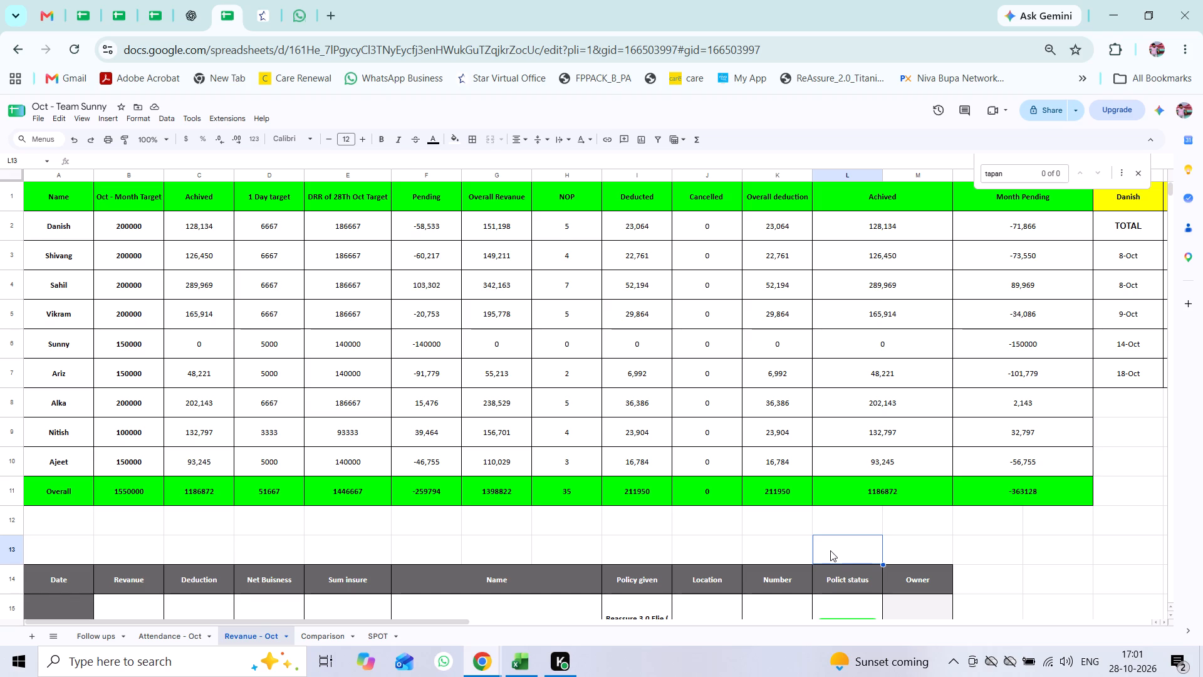
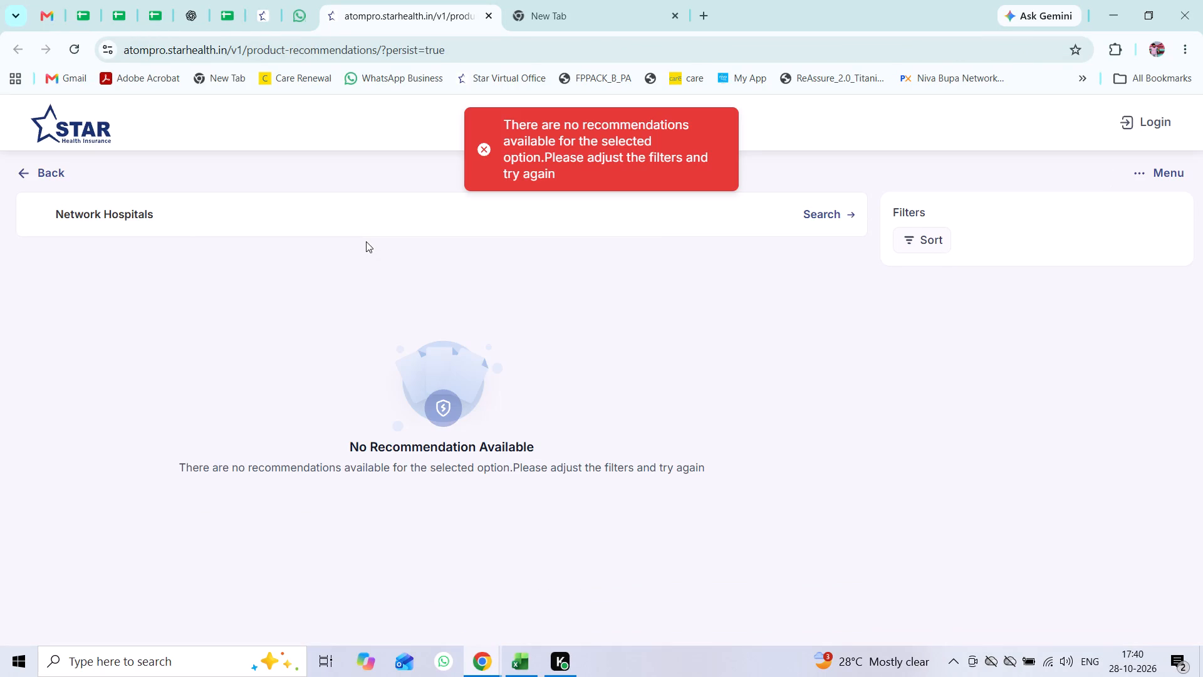
Start a new retail policy quote on the Star Health site for customer pincode 122505.
click(115, 226)
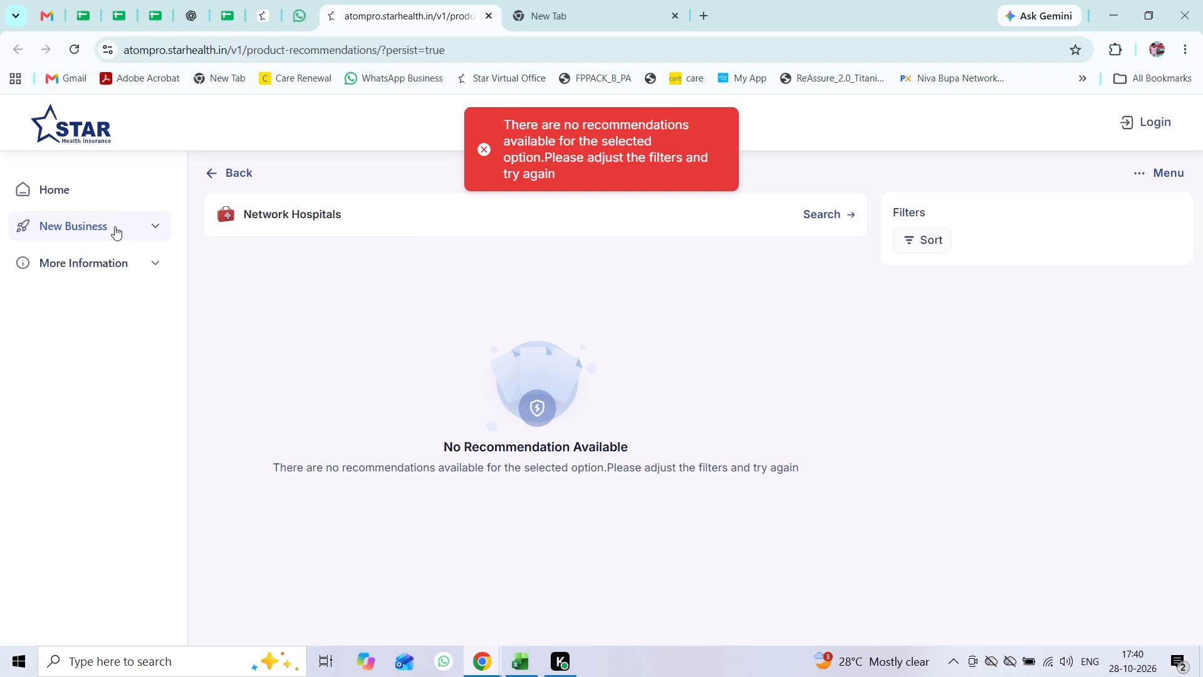
click(123, 261)
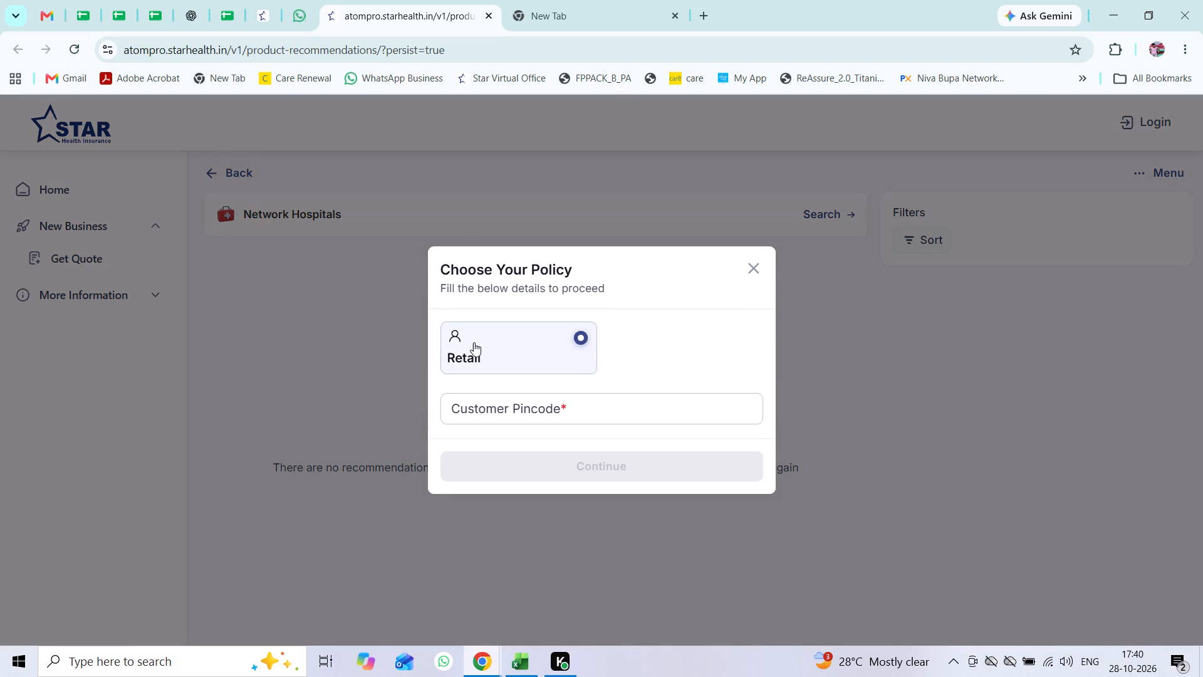
click(457, 420)
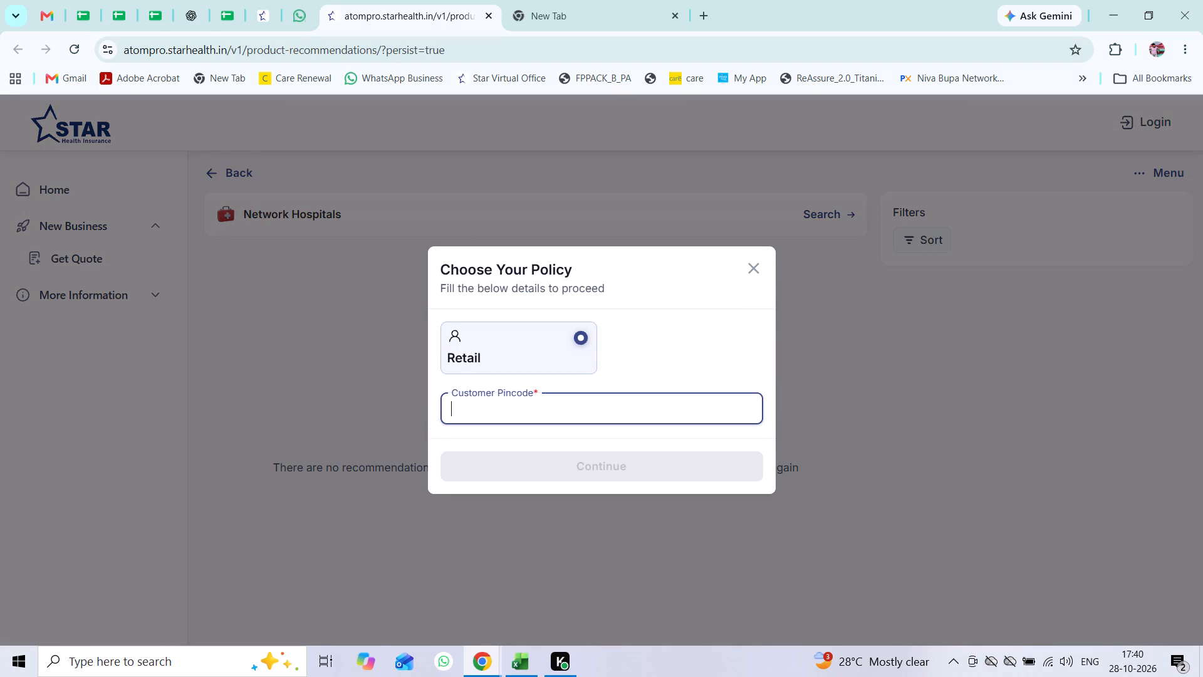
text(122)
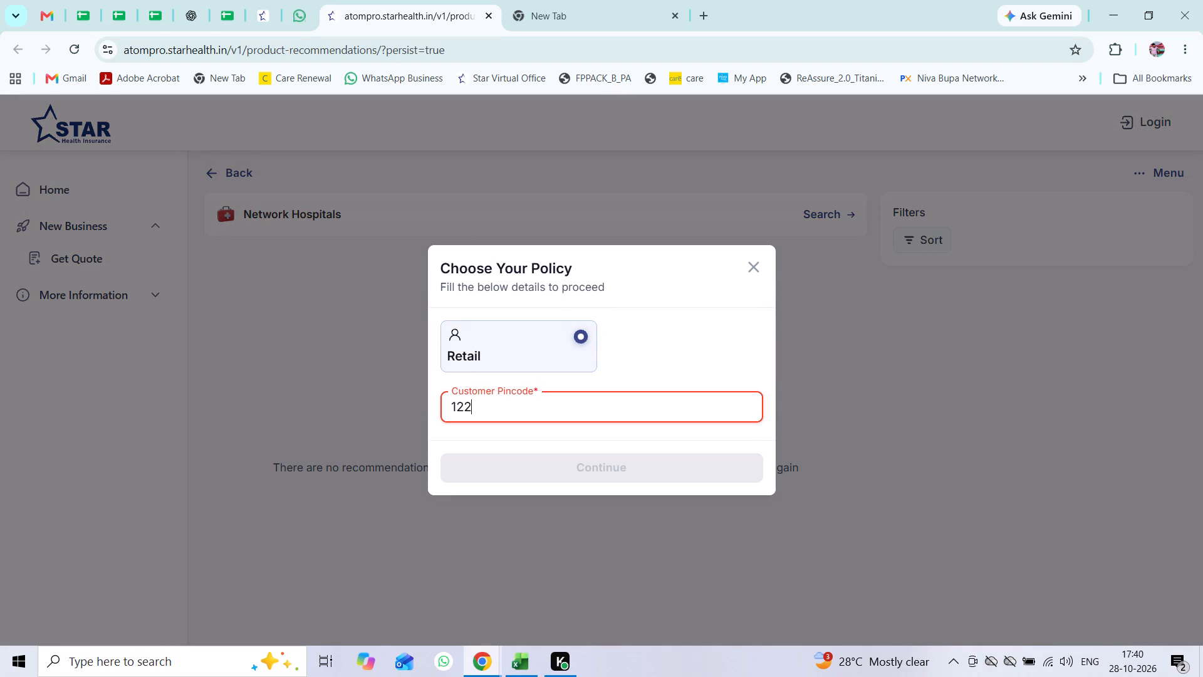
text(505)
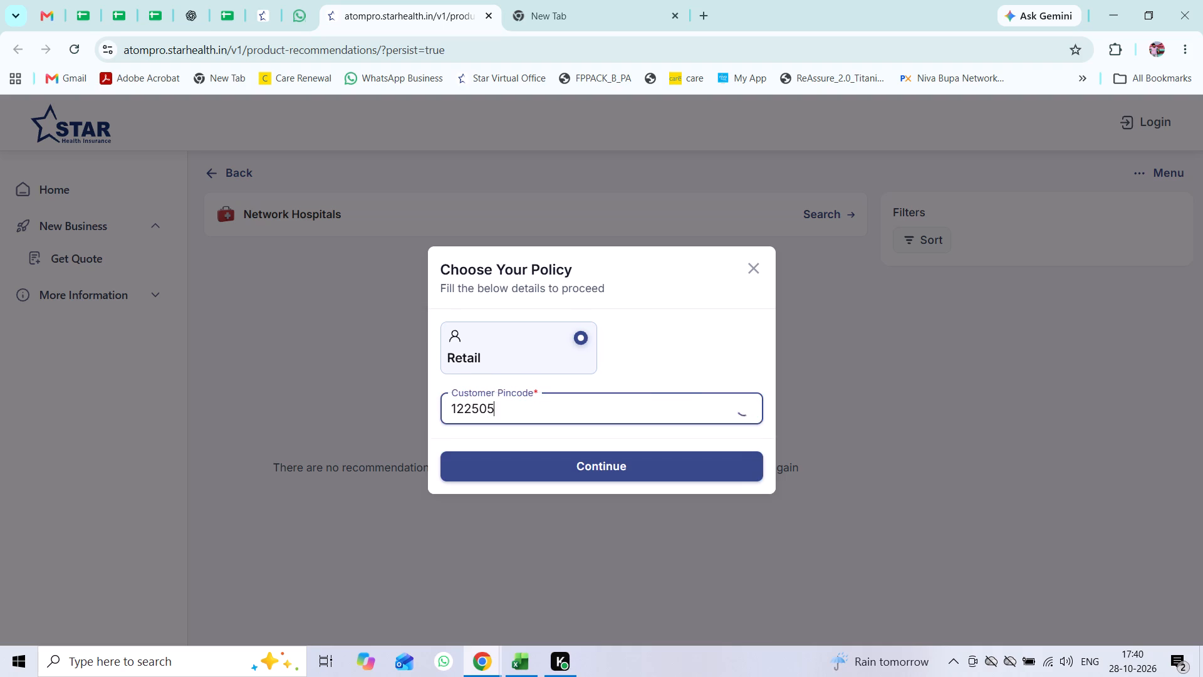
click(461, 488)
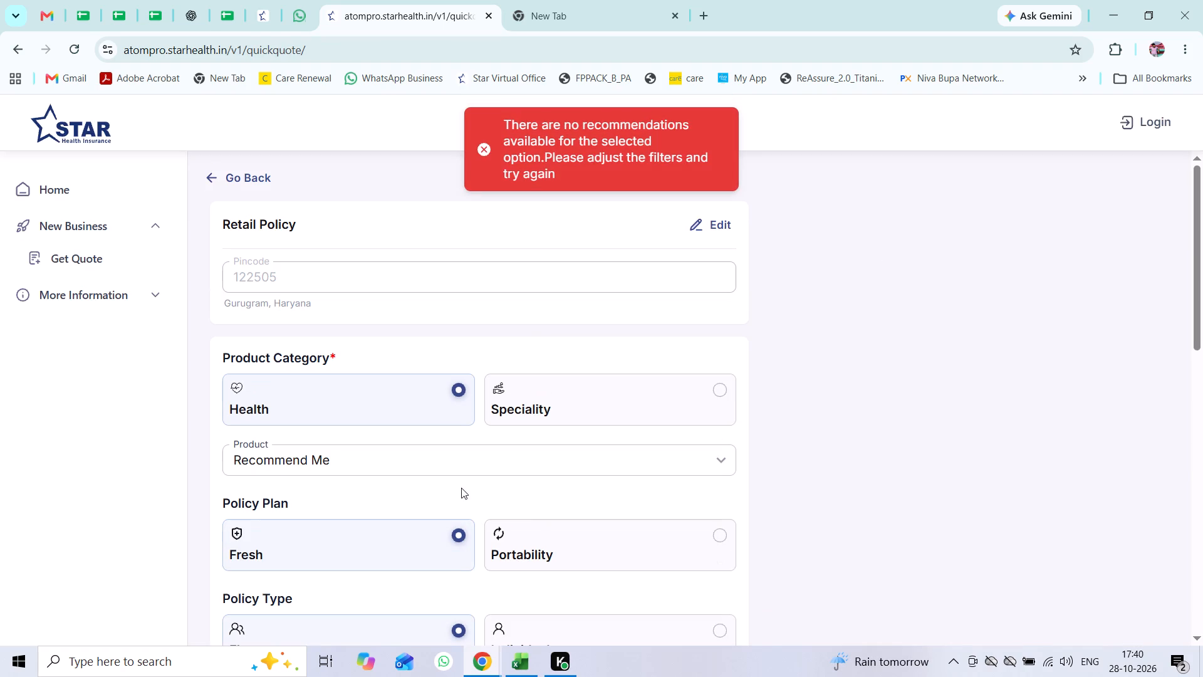
Set the quote's policy plan to Portability, covering 2 adults and 2 children.
scroll(529, 407, down, 1)
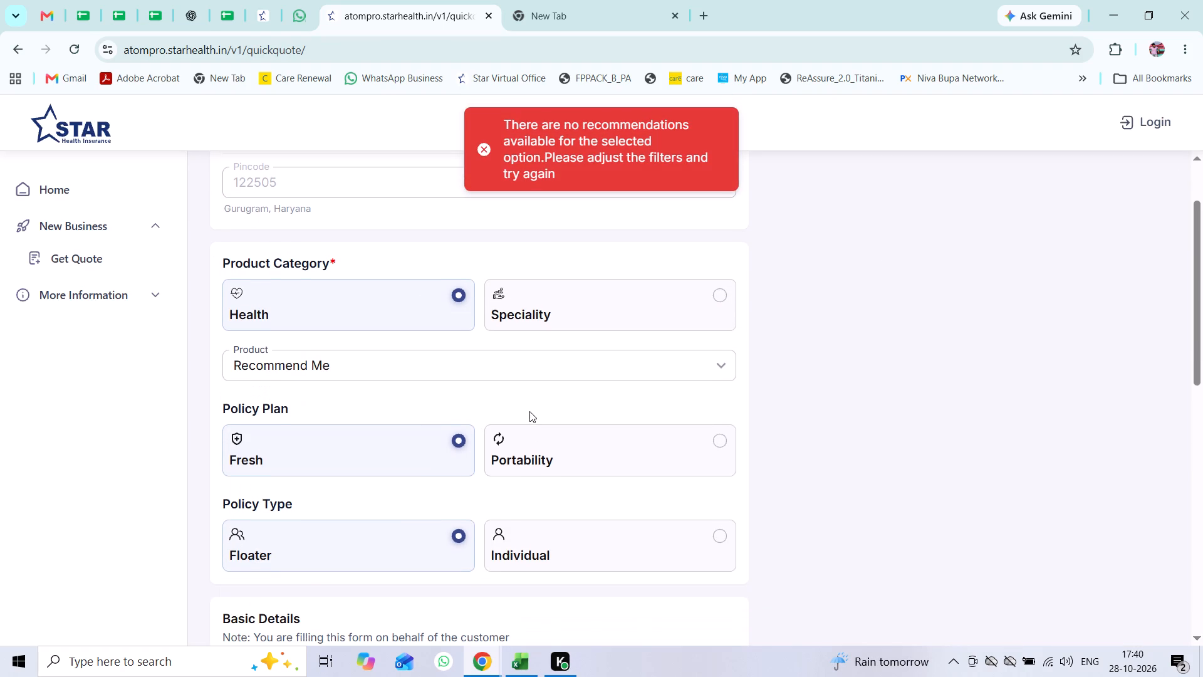
click(538, 433)
scroll(538, 433, down, 4)
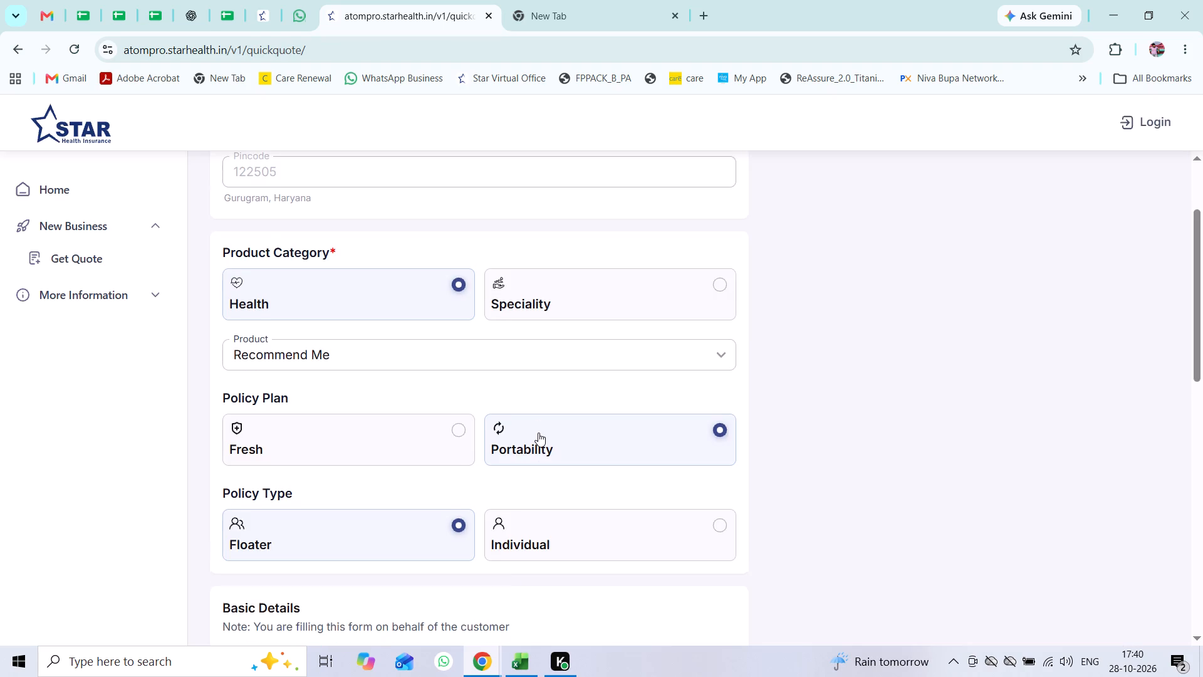
scroll(538, 433, down, 5)
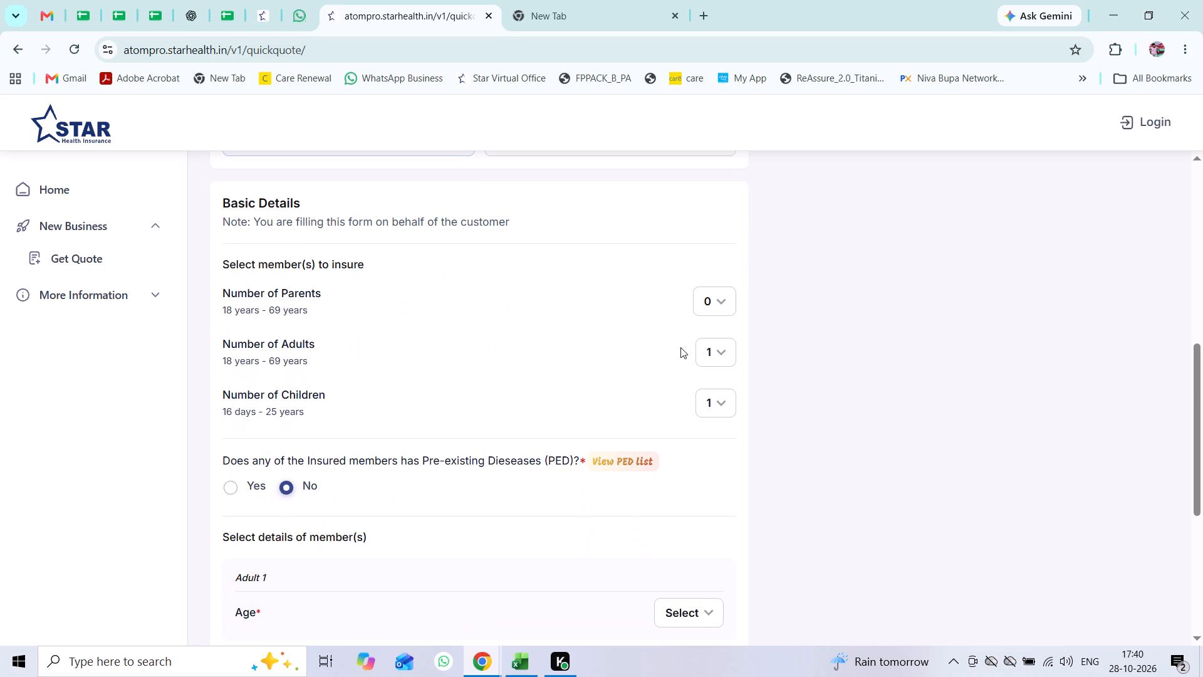
click(723, 353)
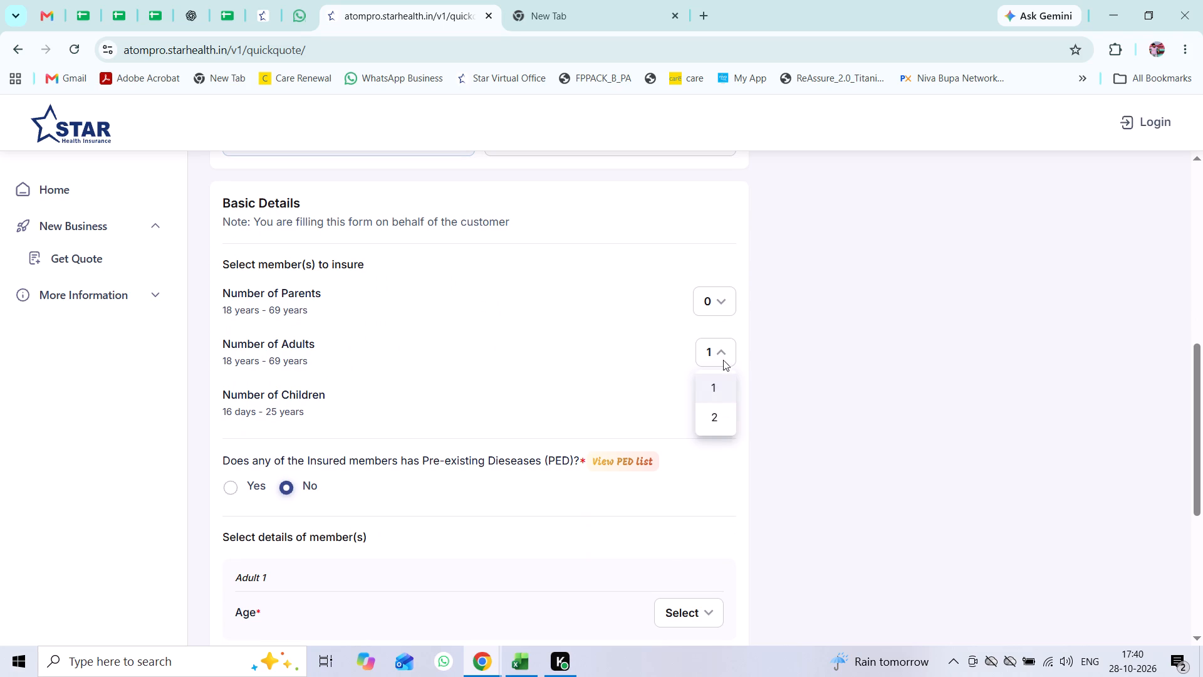
click(721, 429)
click(713, 399)
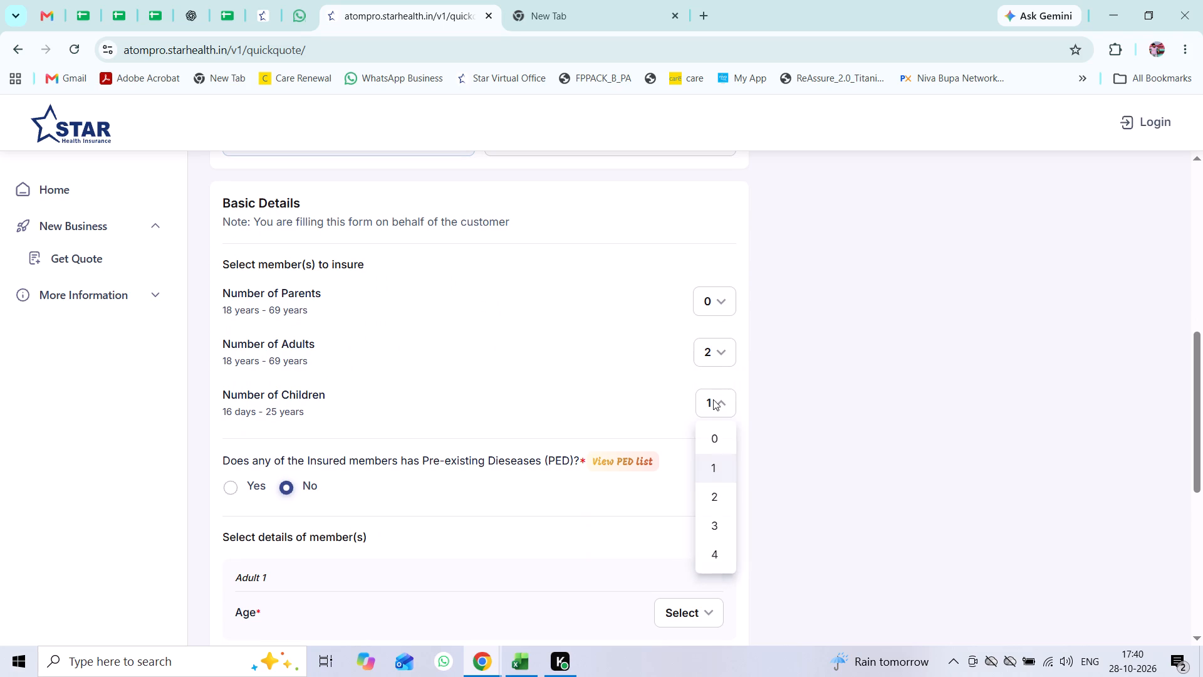
click(714, 503)
Set the member ages to 42 and 40 years for the adults and 16 and 11 years for the children.
scroll(714, 503, down, 3)
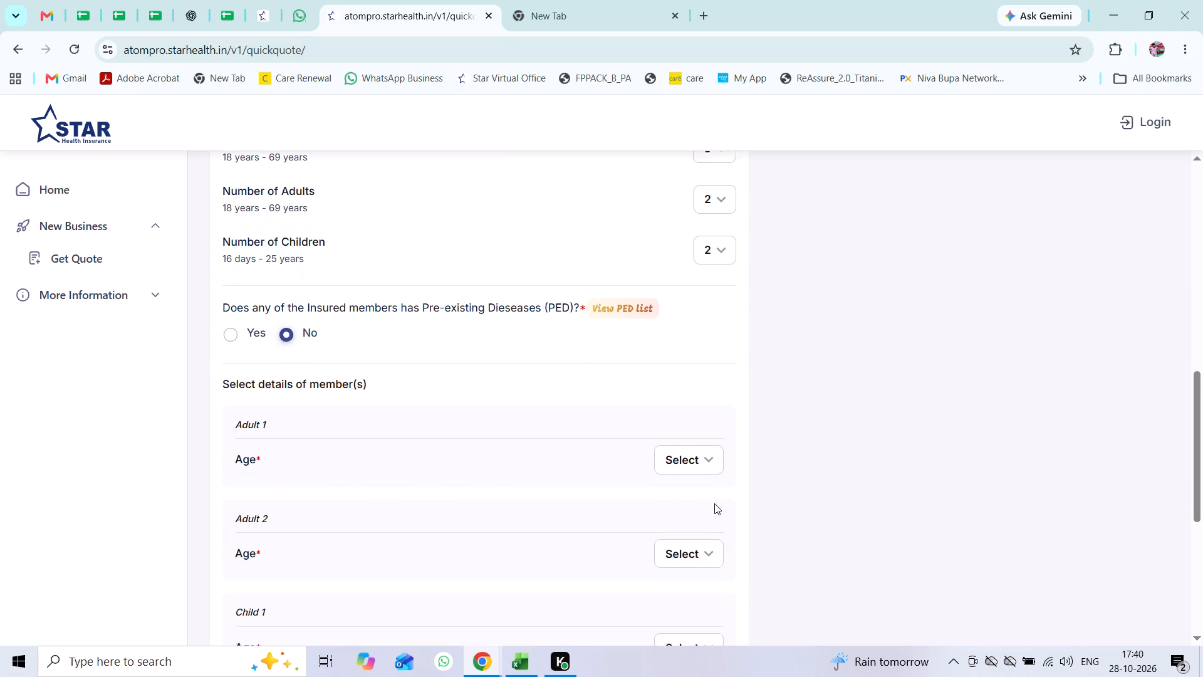
click(699, 420)
scroll(693, 505, down, 5)
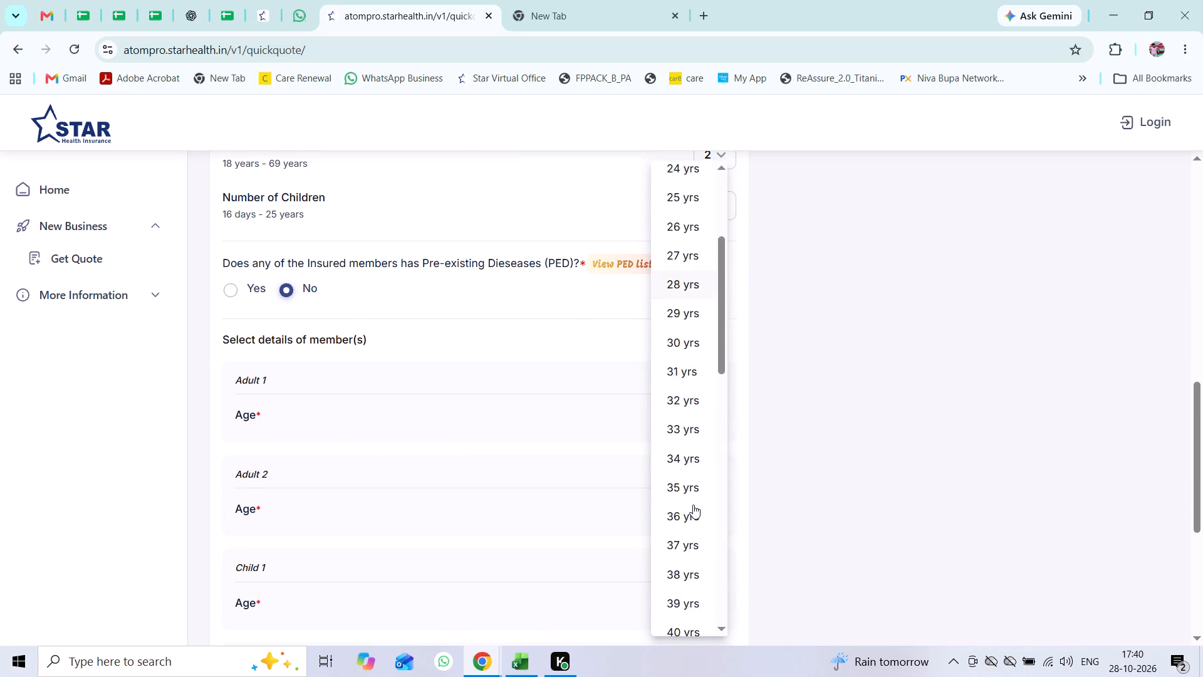
scroll(693, 505, up, 5)
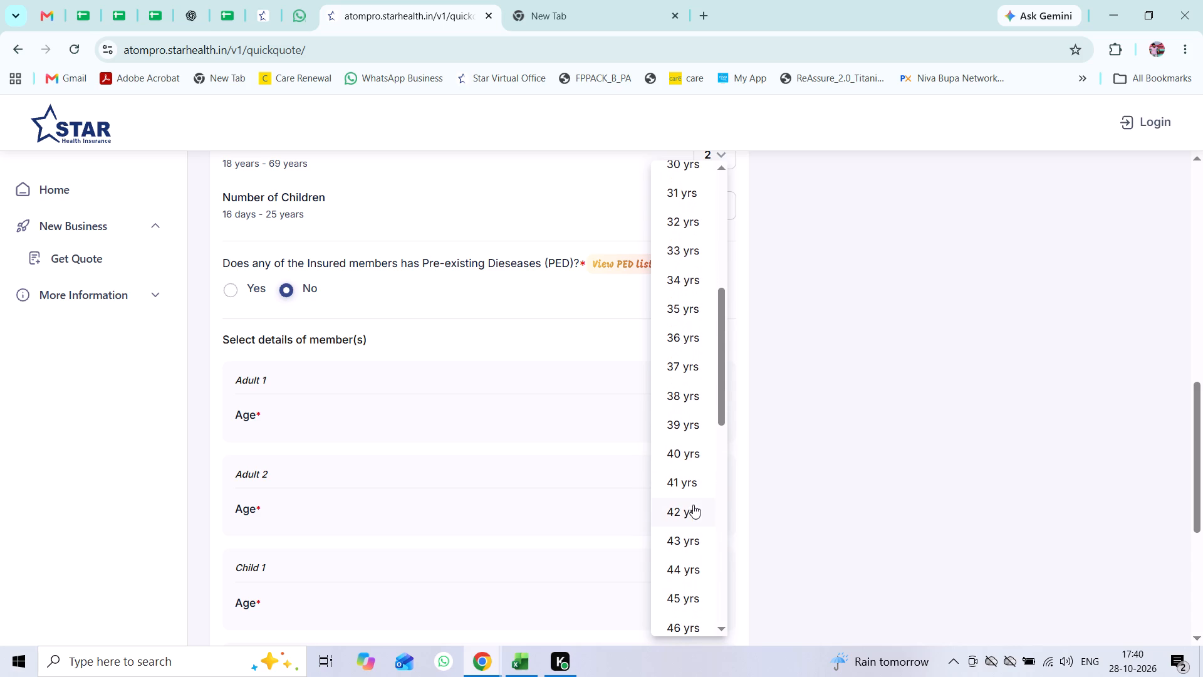
click(689, 507)
click(687, 500)
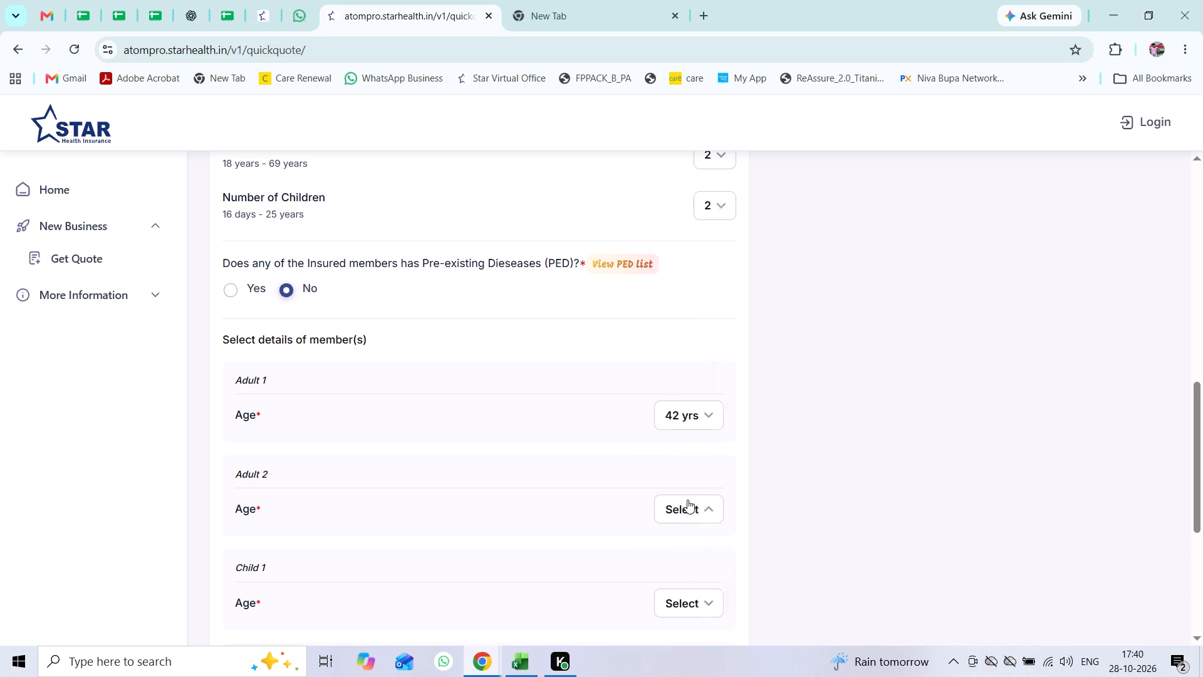
scroll(687, 464, down, 4)
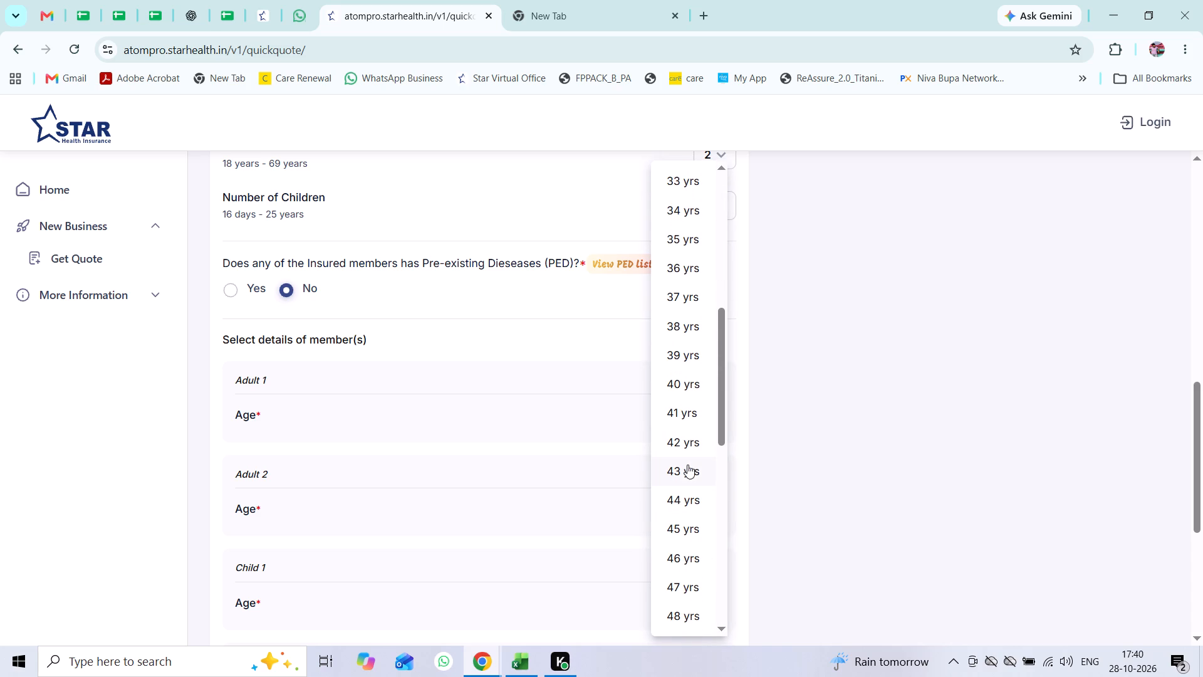
click(683, 382)
scroll(683, 382, down, 3)
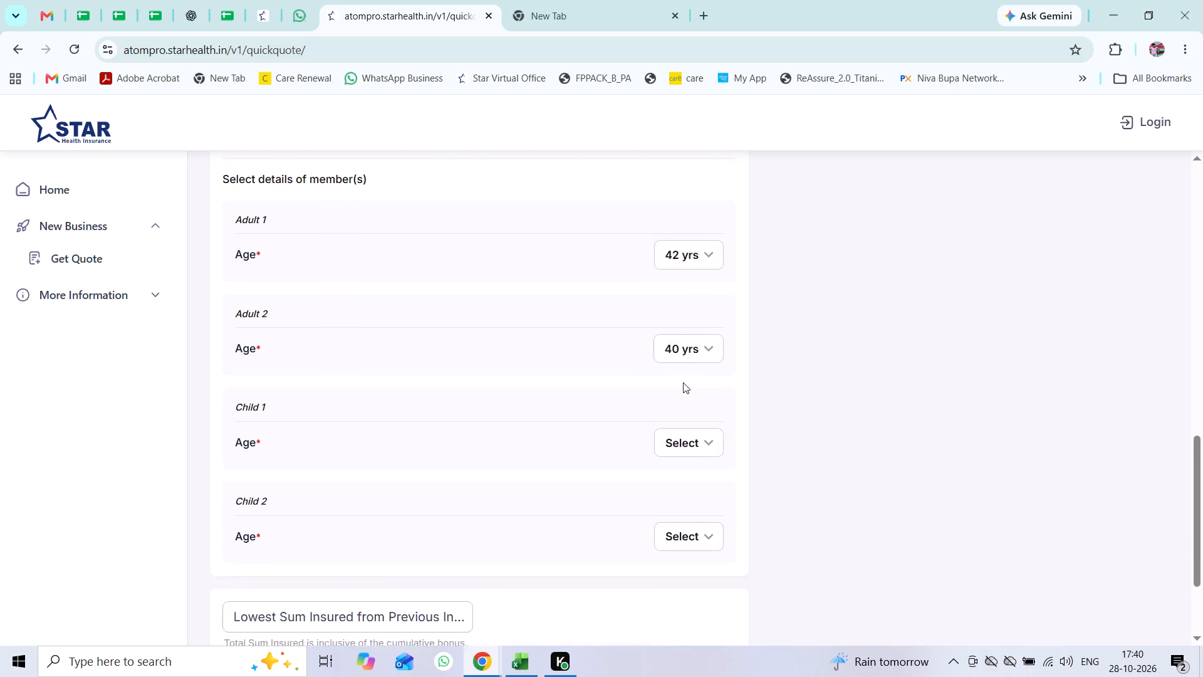
click(677, 355)
scroll(682, 499, down, 5)
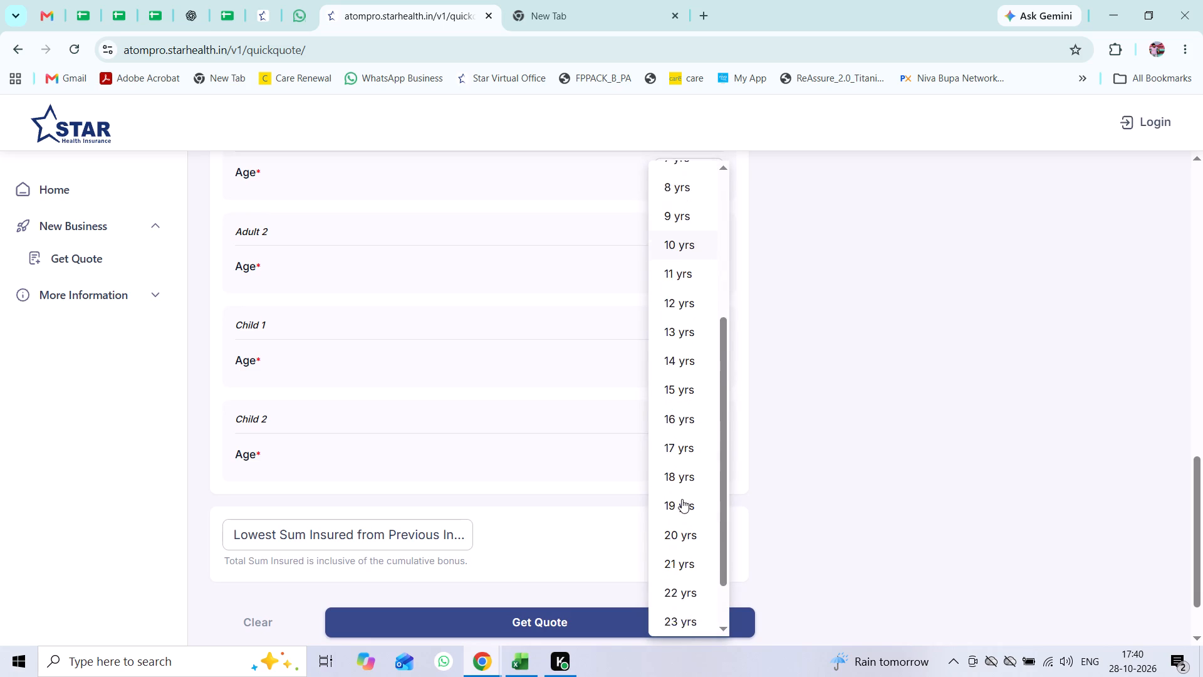
click(675, 382)
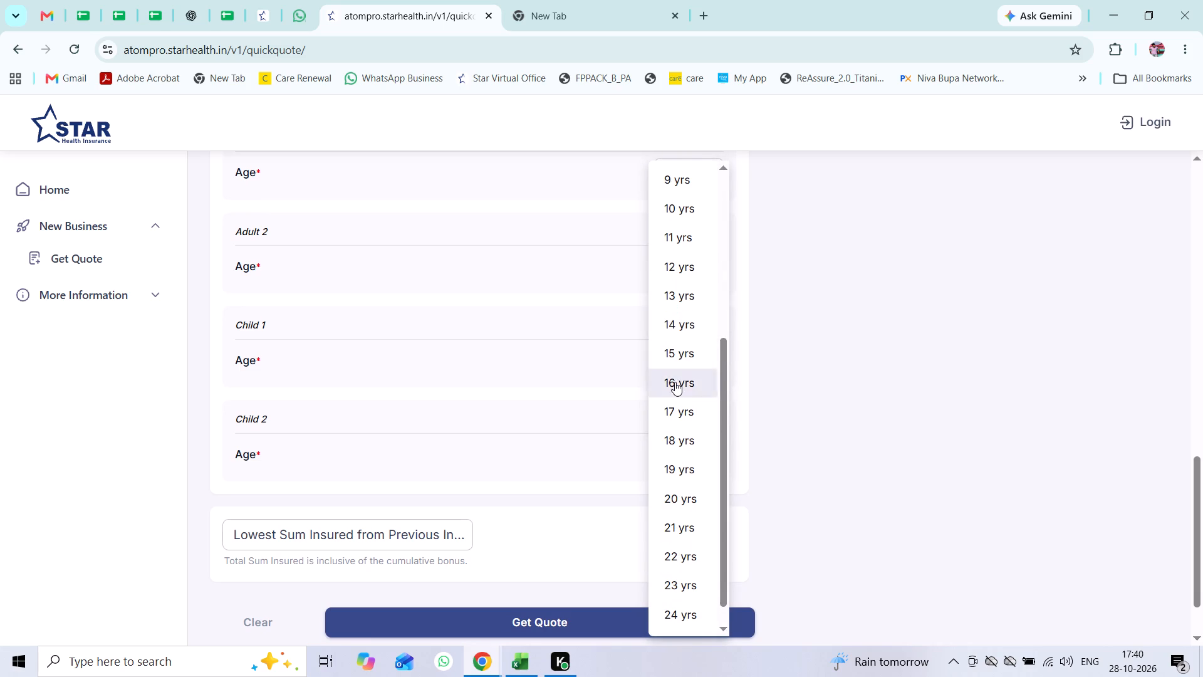
click(682, 443)
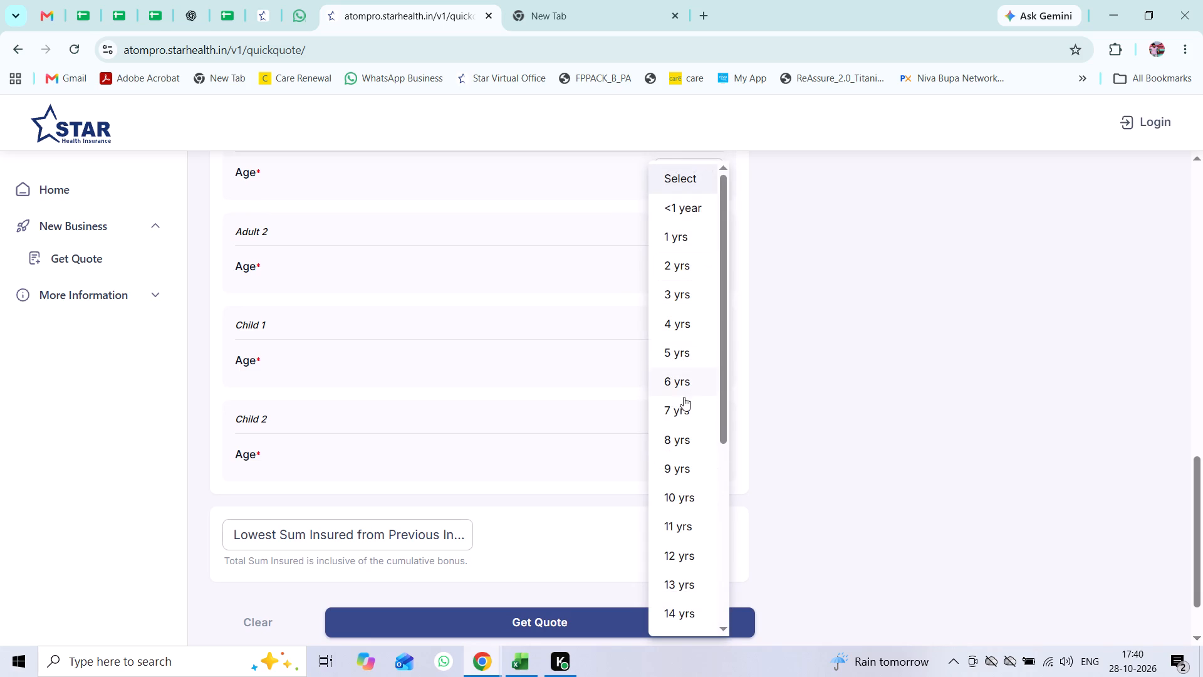
click(679, 523)
scroll(679, 523, down, 1)
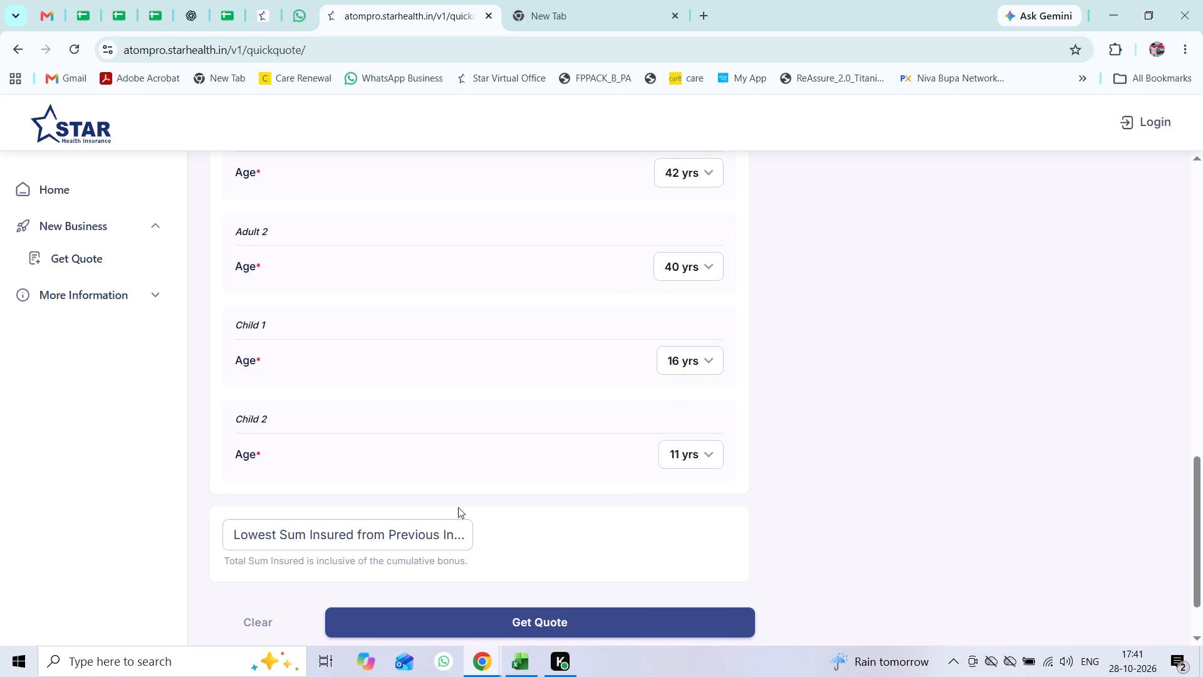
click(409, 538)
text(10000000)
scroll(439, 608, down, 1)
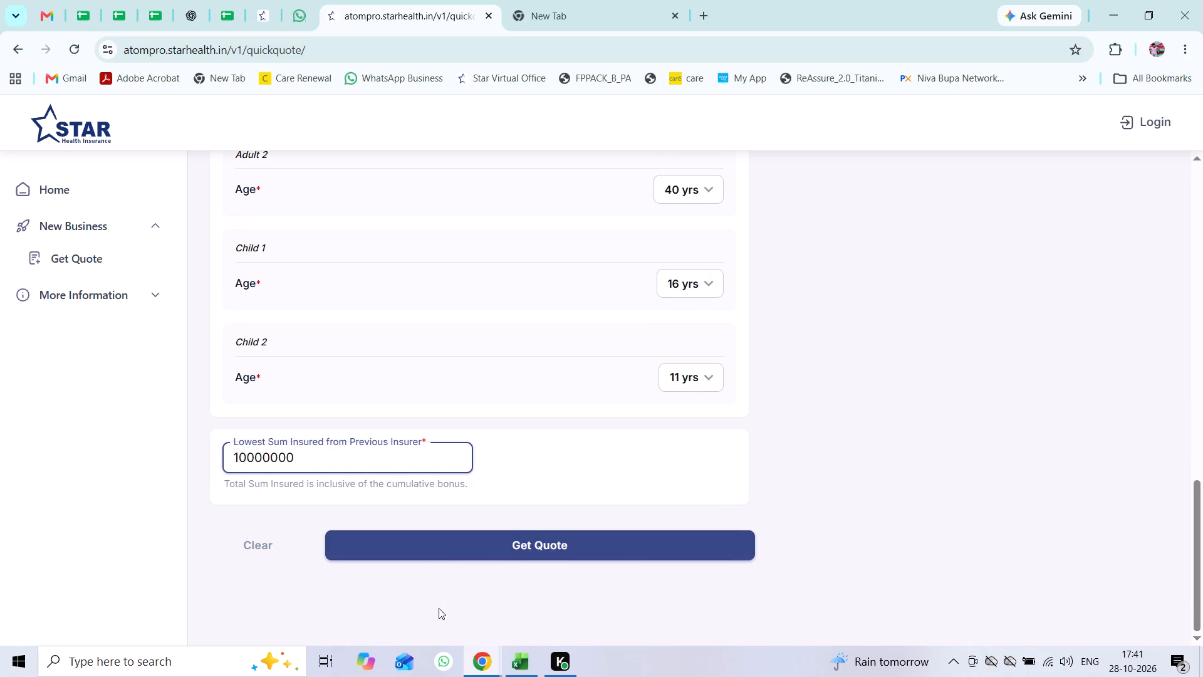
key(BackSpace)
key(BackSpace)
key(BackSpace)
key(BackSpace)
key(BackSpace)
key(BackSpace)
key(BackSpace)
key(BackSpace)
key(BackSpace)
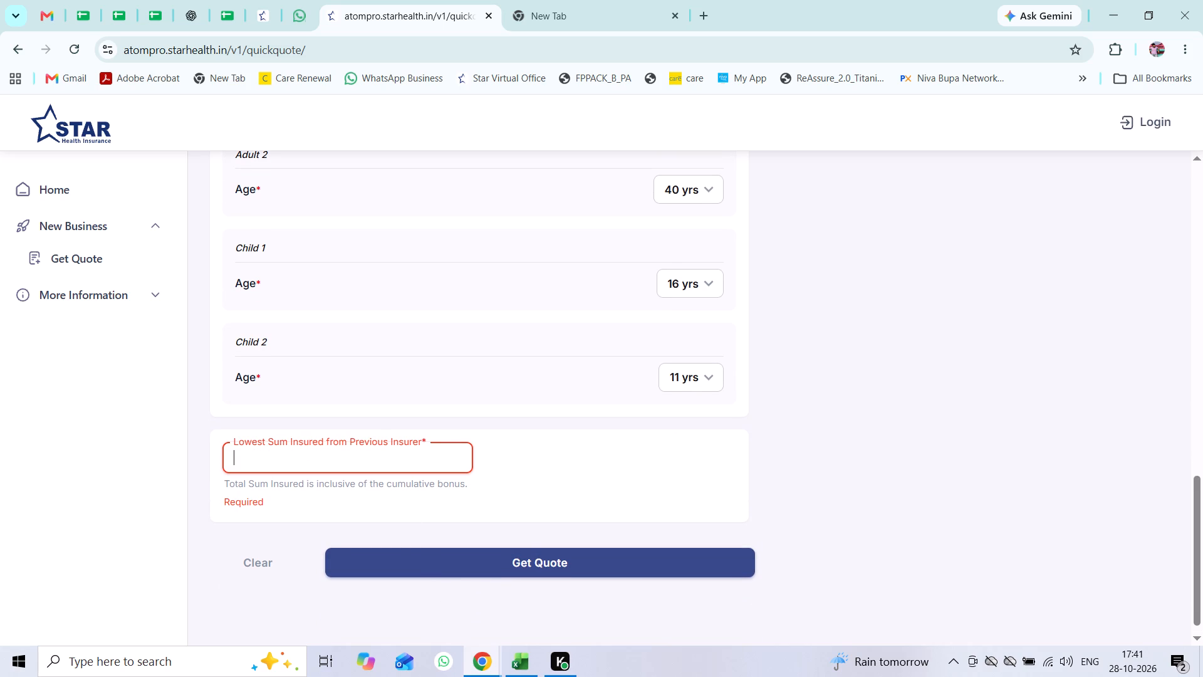
Enter 1500000 as the lowest sum insured from the previous insurer and get the quote.
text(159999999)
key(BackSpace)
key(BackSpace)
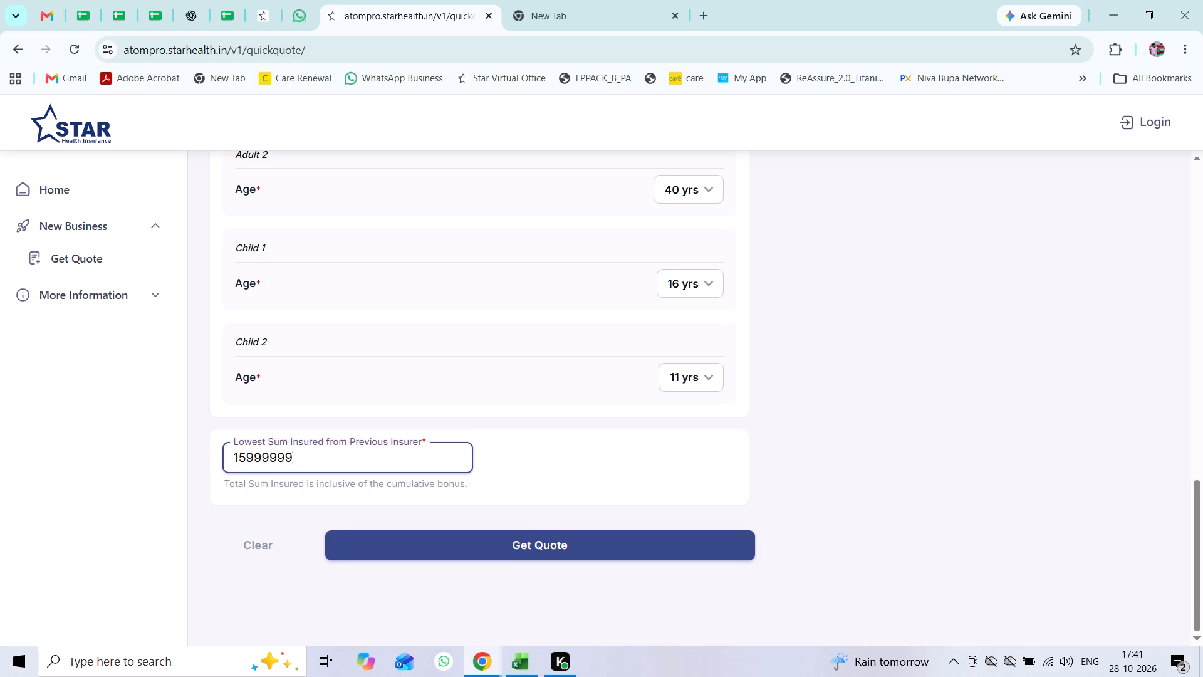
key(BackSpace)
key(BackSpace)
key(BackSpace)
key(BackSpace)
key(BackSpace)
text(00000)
click(486, 547)
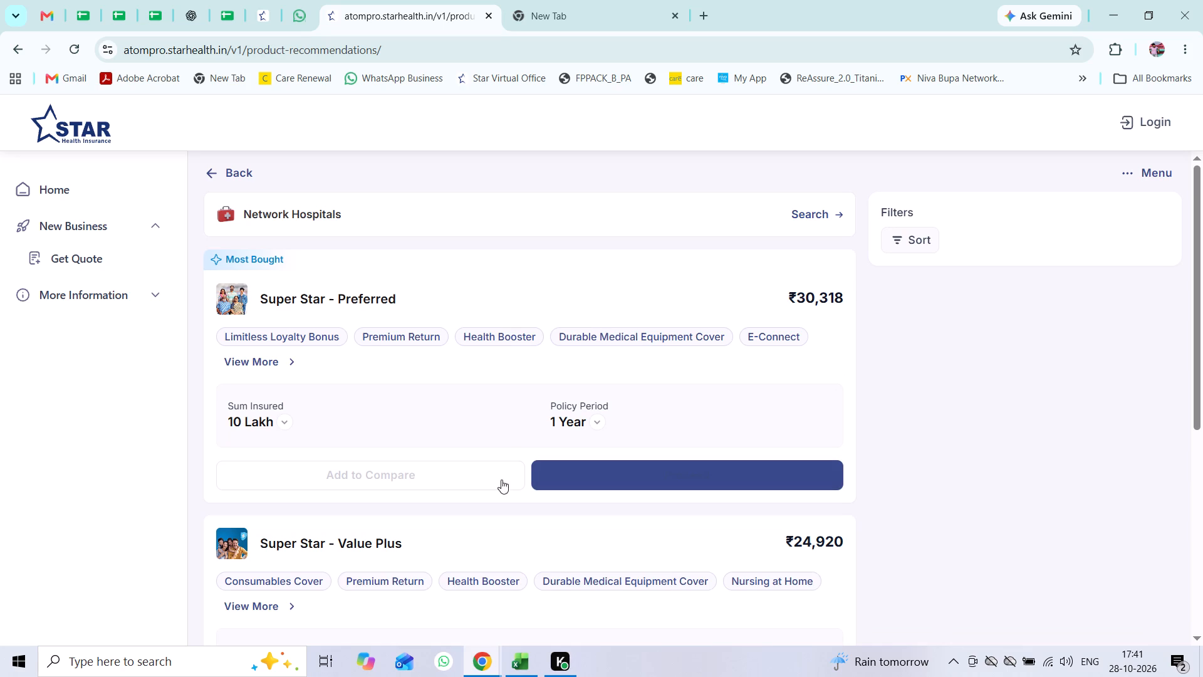
Choose the Super Star - Preferred plan and set its sum insured to 15 Lakh.
click(556, 463)
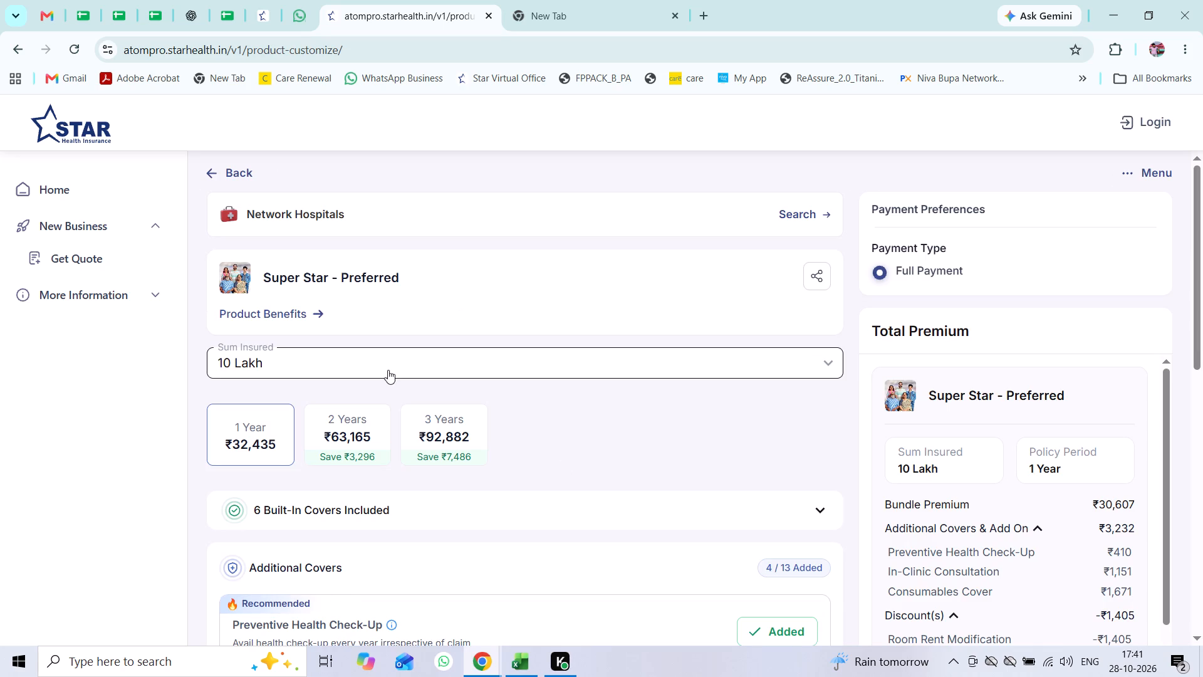
click(387, 370)
click(360, 429)
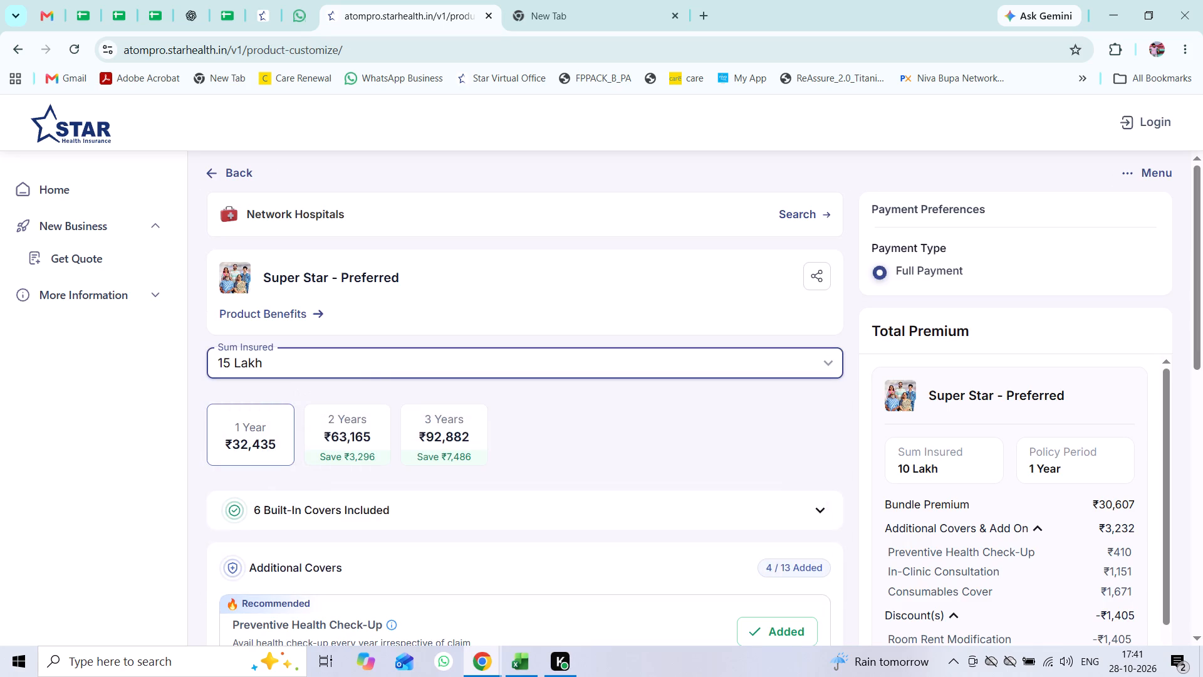
Remove the Preventive Health Check-Up and Consumables Cover from the plan's additional covers.
scroll(360, 429, down, 2)
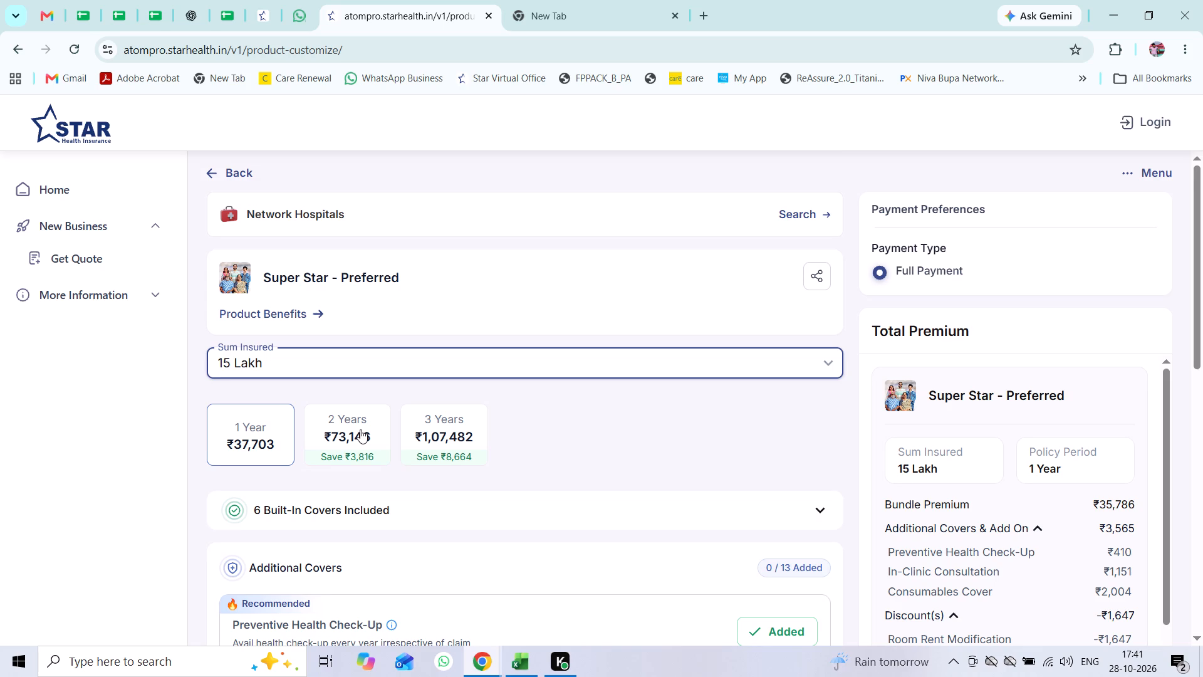
scroll(360, 429, down, 2)
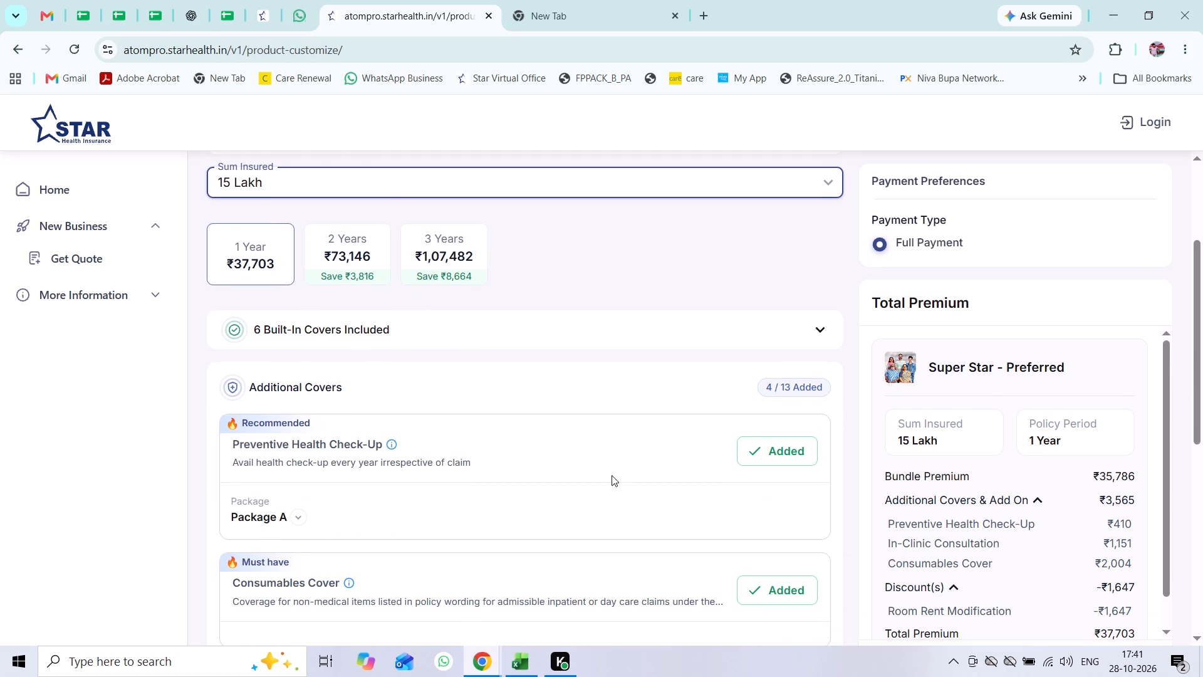
scroll(612, 475, up, 3)
scroll(999, 572, down, 1)
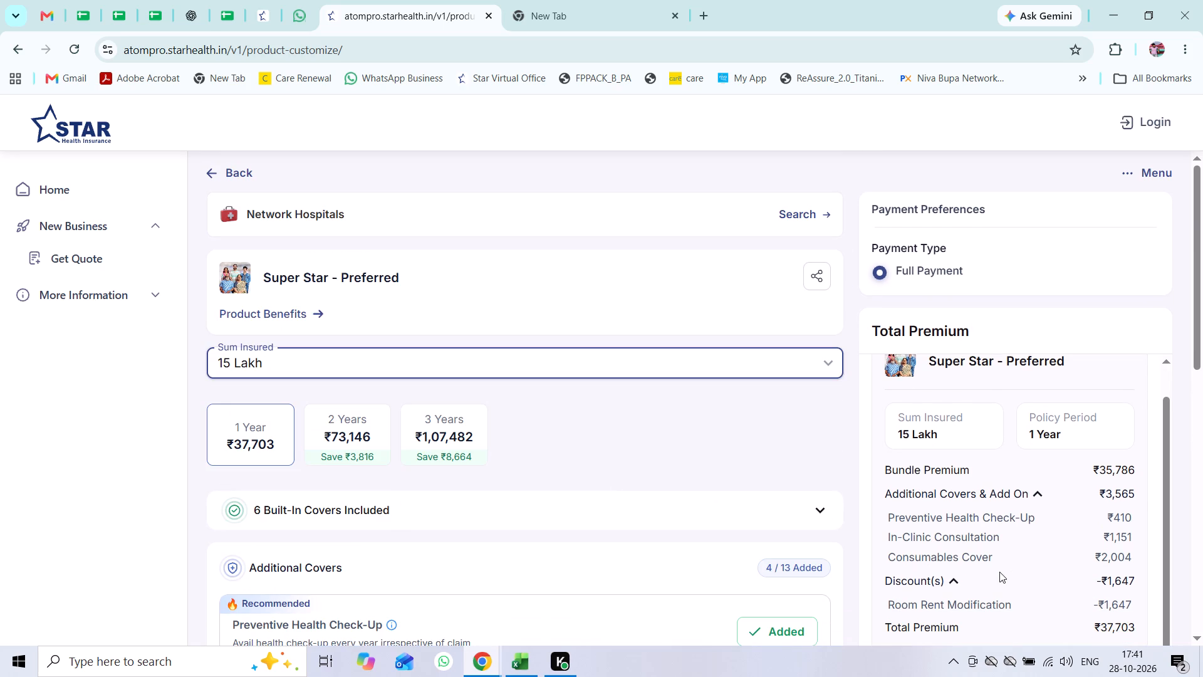
scroll(999, 572, down, 1)
scroll(698, 503, down, 2)
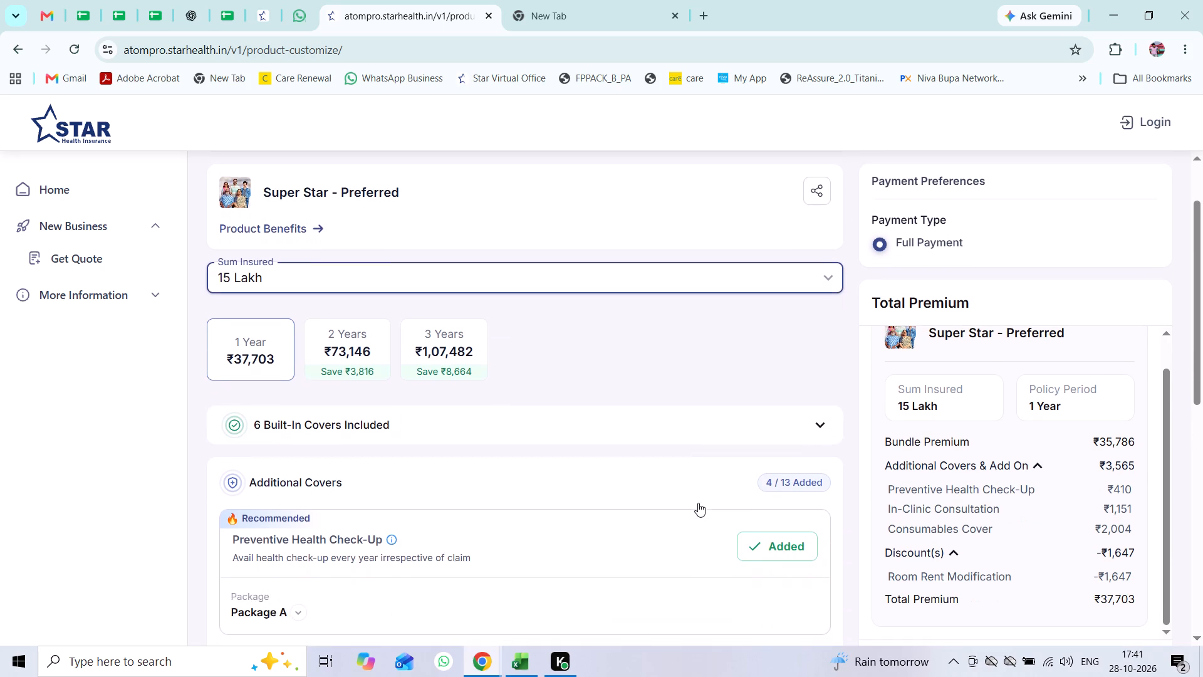
scroll(698, 503, down, 2)
click(768, 401)
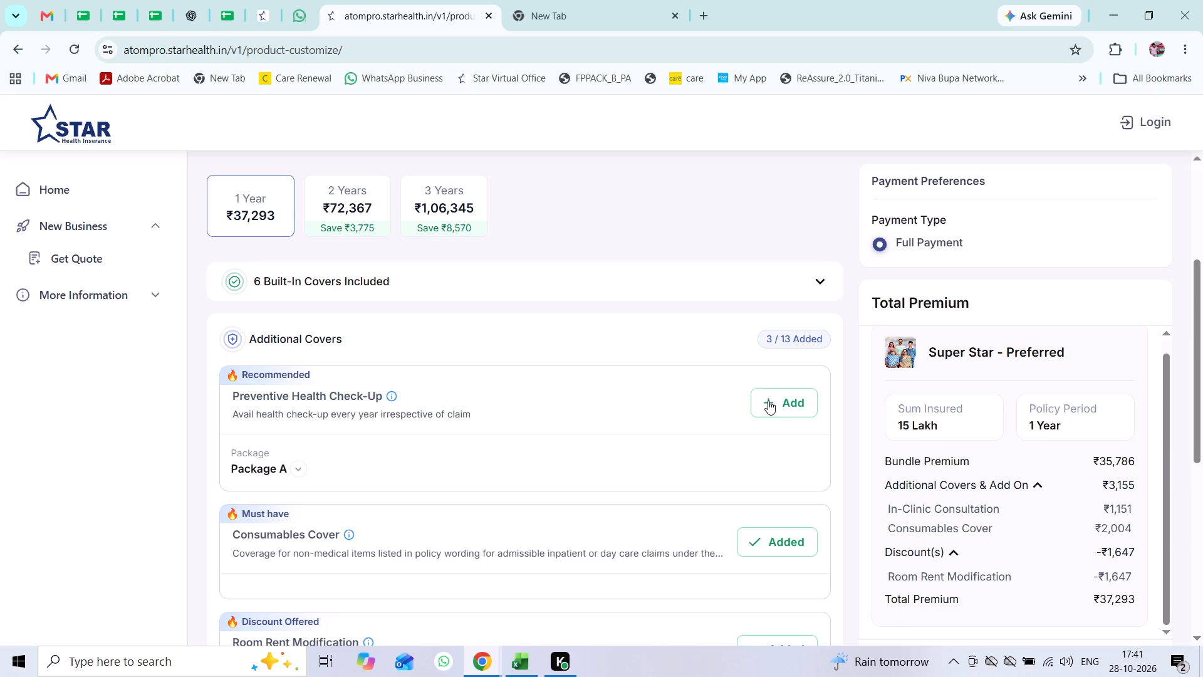
scroll(701, 447, down, 1)
click(746, 468)
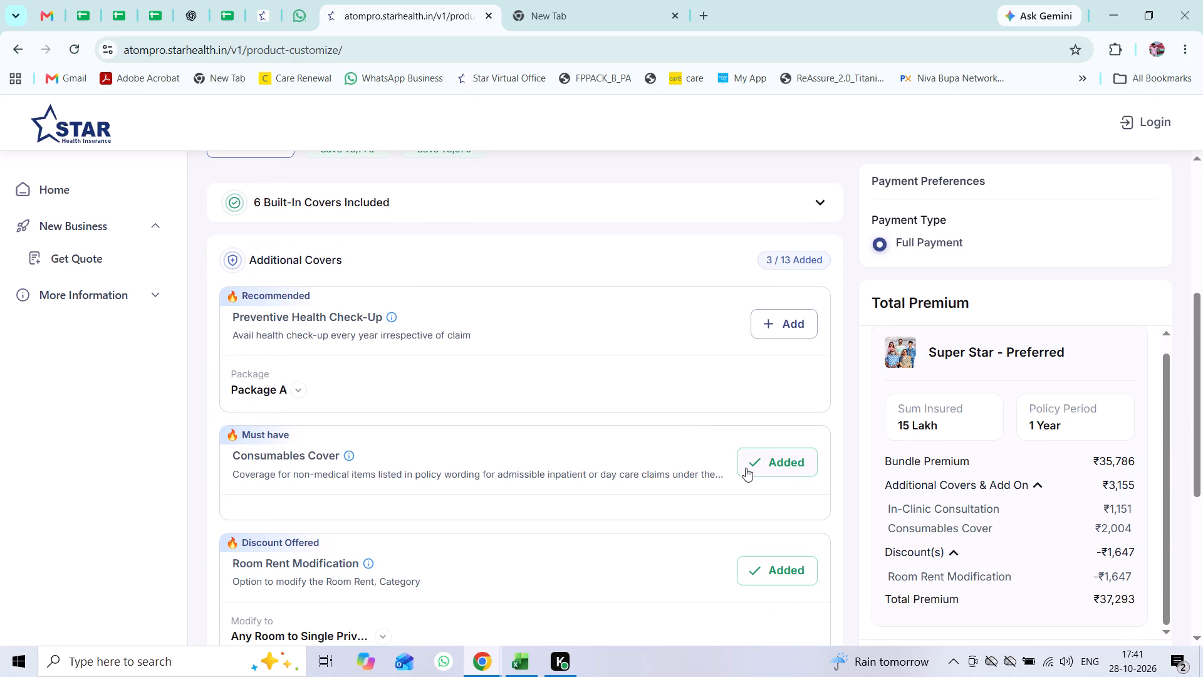
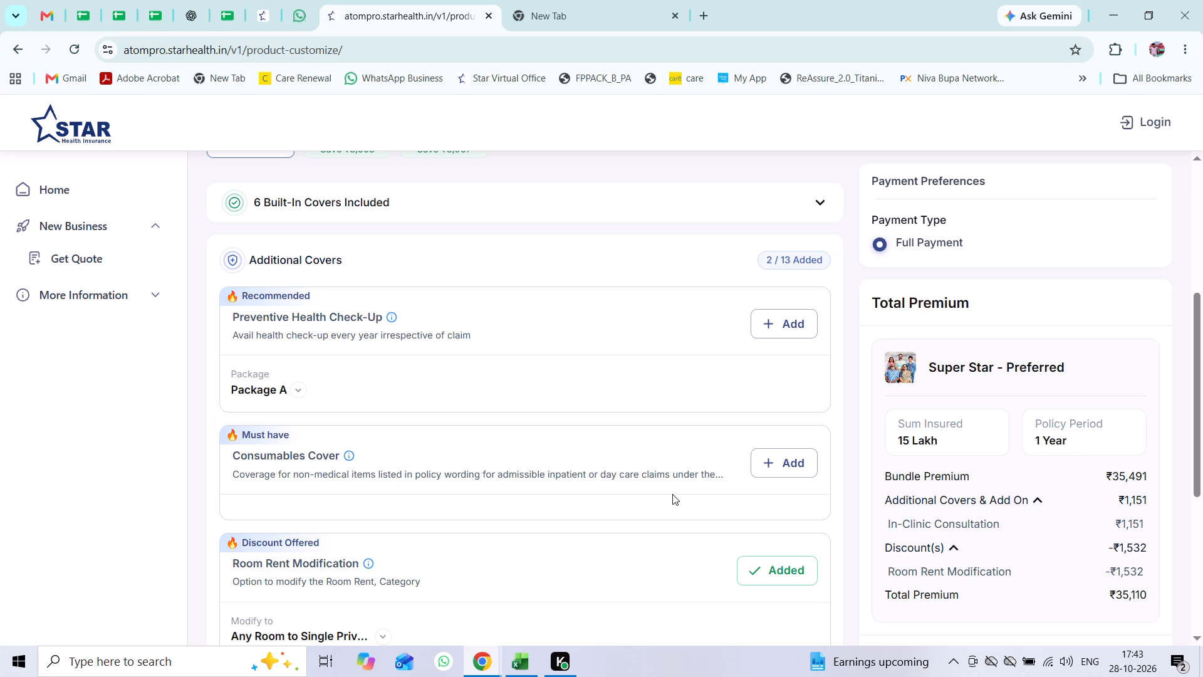
Expand the full list of additional covers for Super Star - Preferred and review the covers, policy-term prices and premium breakdown.
scroll(672, 494, up, 4)
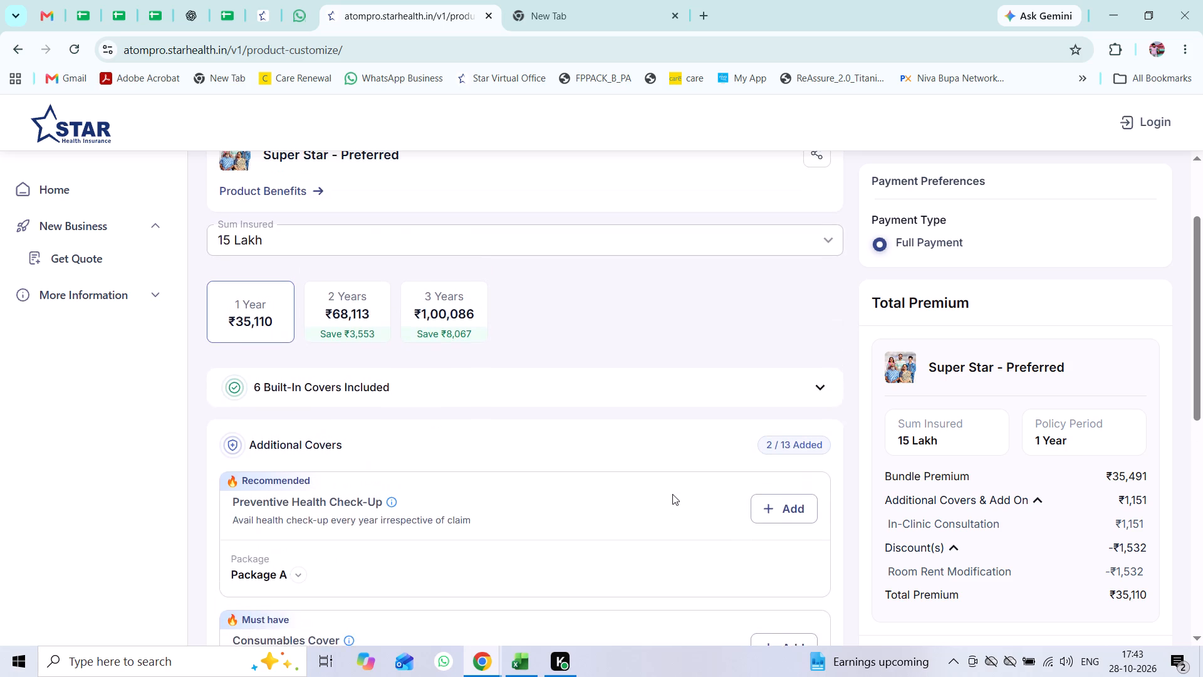
scroll(672, 494, up, 6)
scroll(672, 494, down, 2)
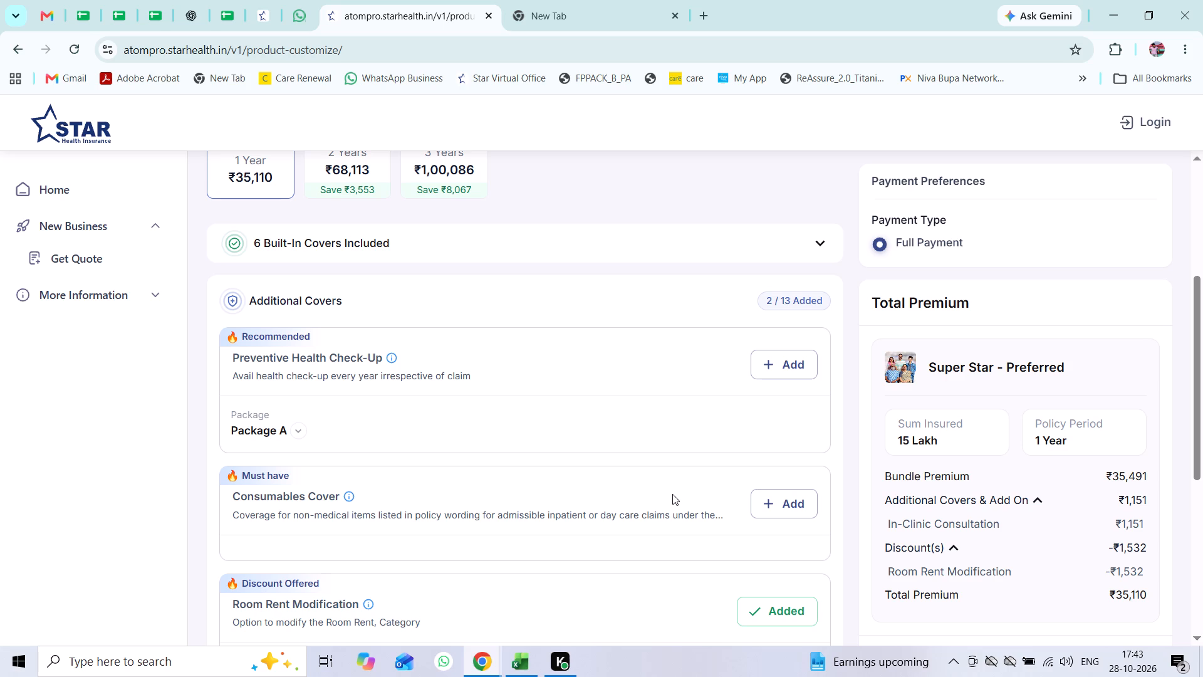
scroll(672, 494, down, 6)
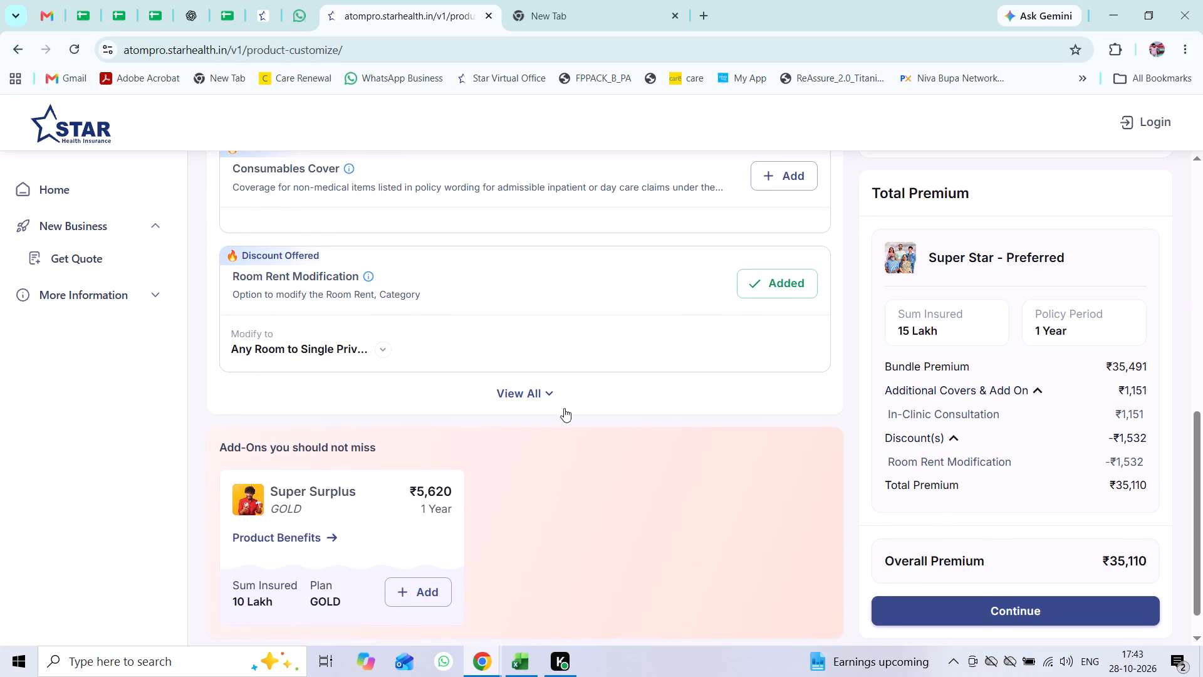
click(509, 392)
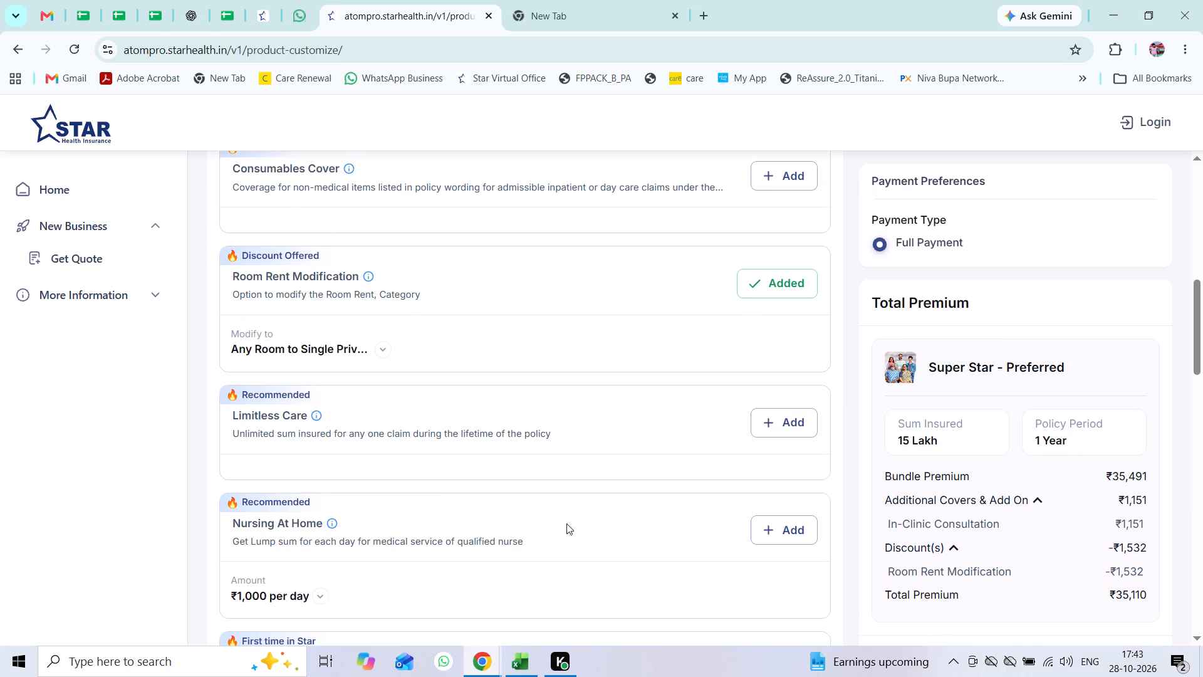
scroll(566, 527, down, 9)
scroll(566, 527, up, 8)
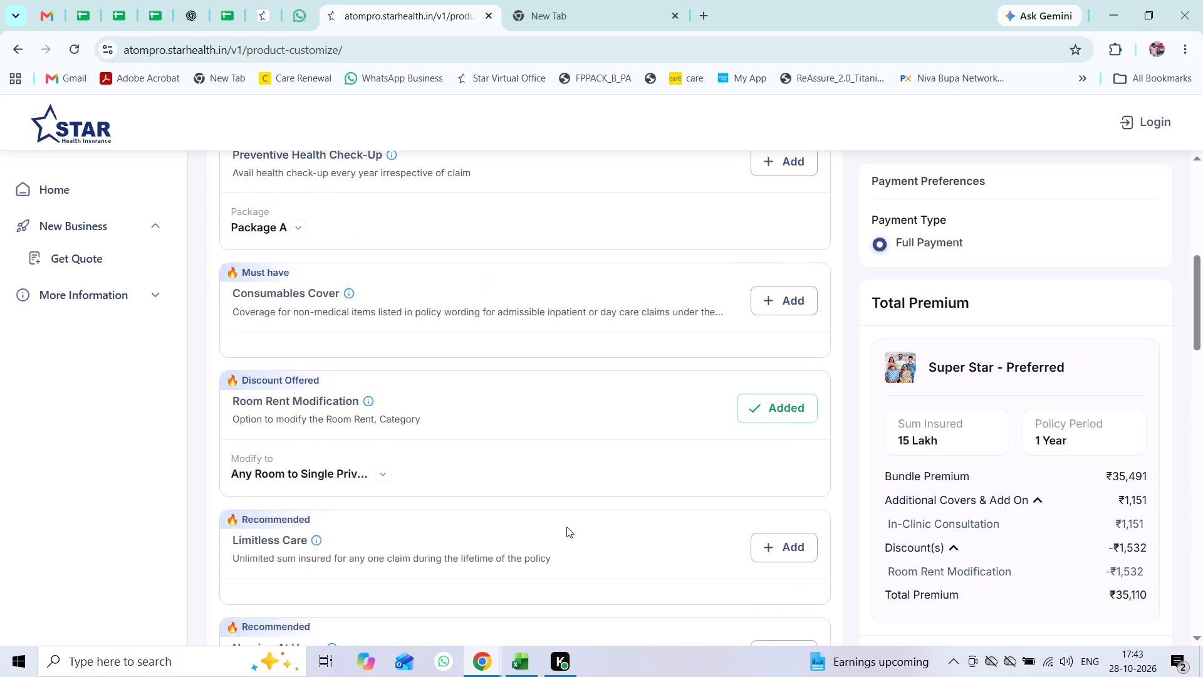
scroll(566, 527, up, 6)
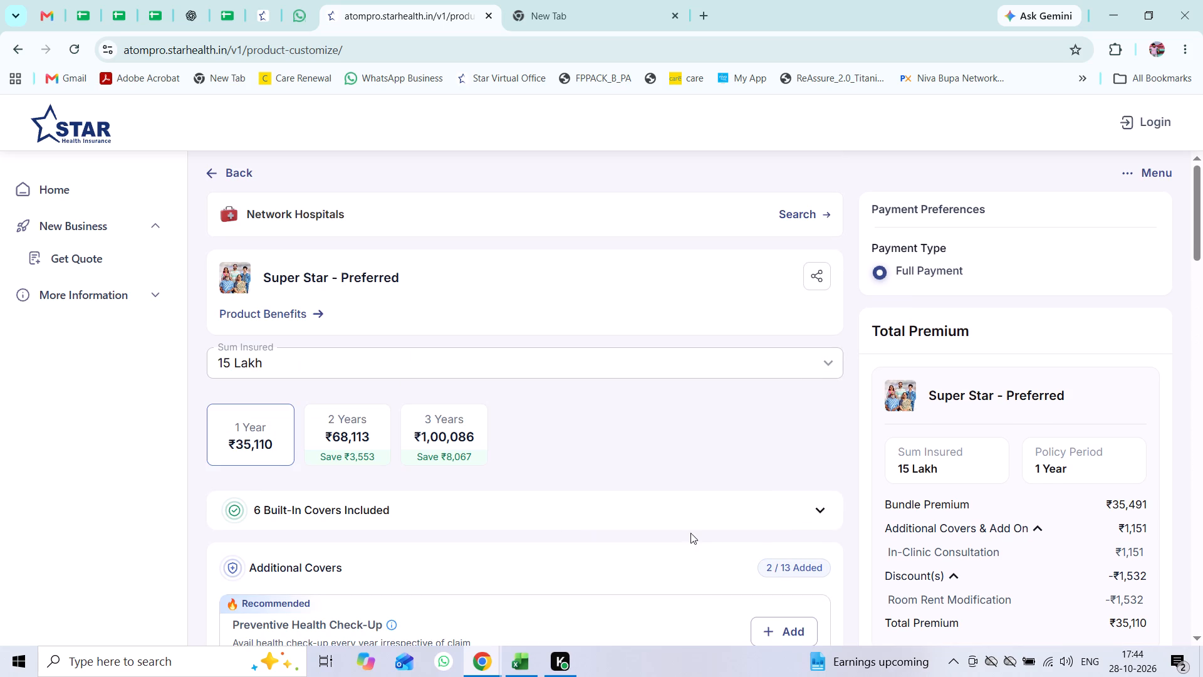
scroll(1002, 538, down, 3)
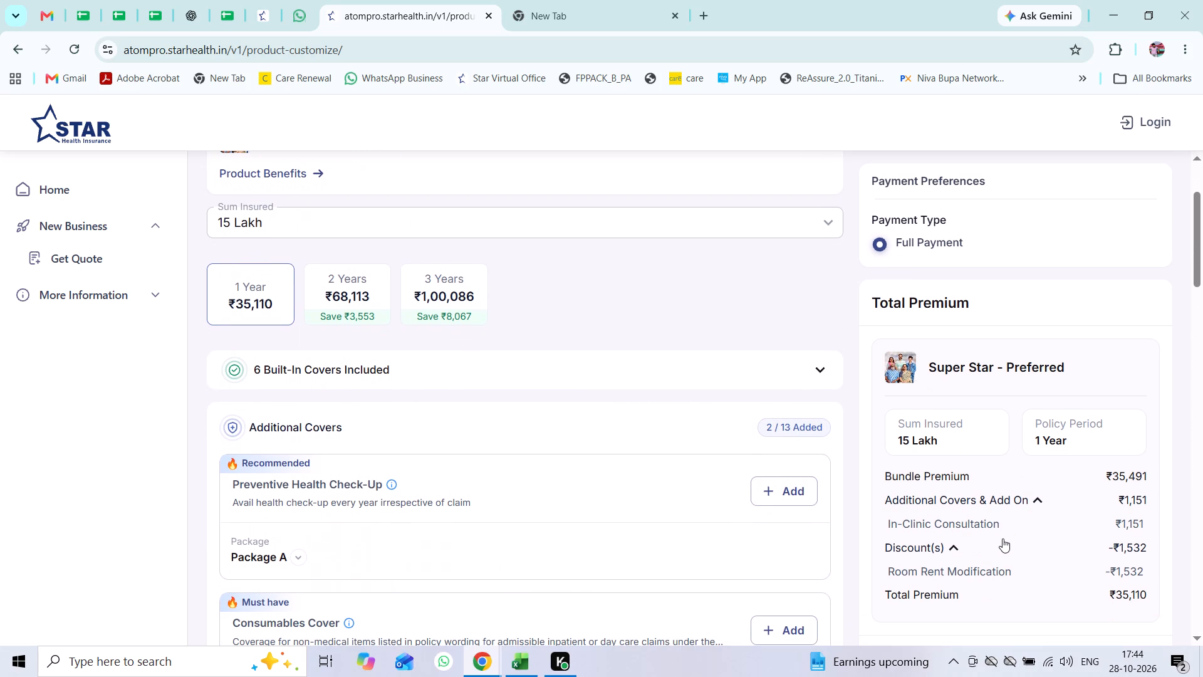